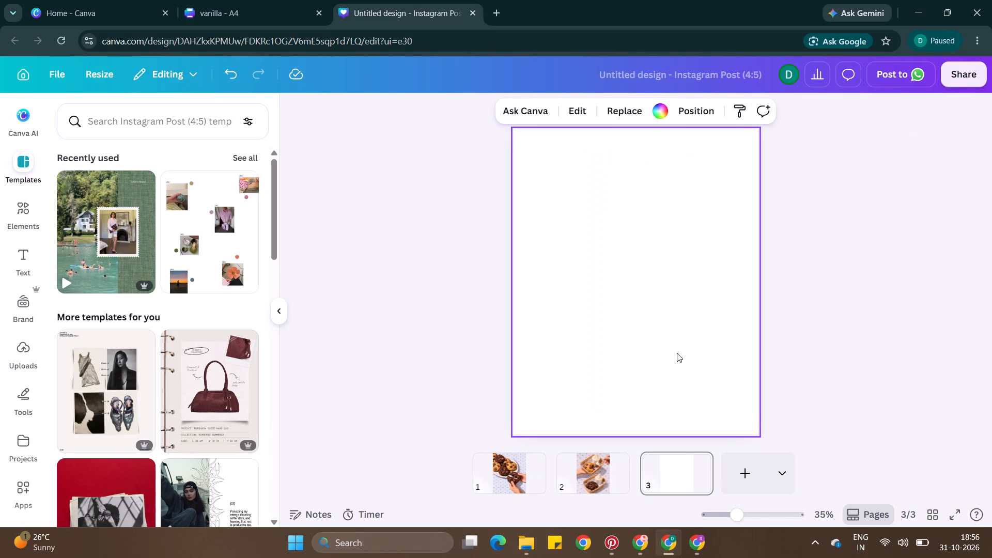
Scale the pasted photo to 1,080 × 1,440 and position it so it covers the whole page.
left_click_drag(645, 263, 619, 242)
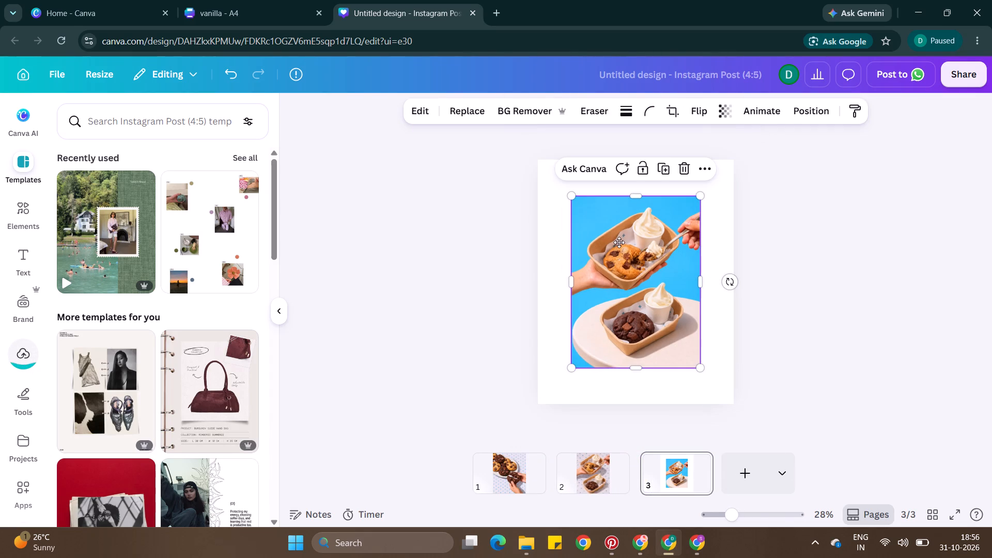
left_click_drag(619, 242, 610, 229)
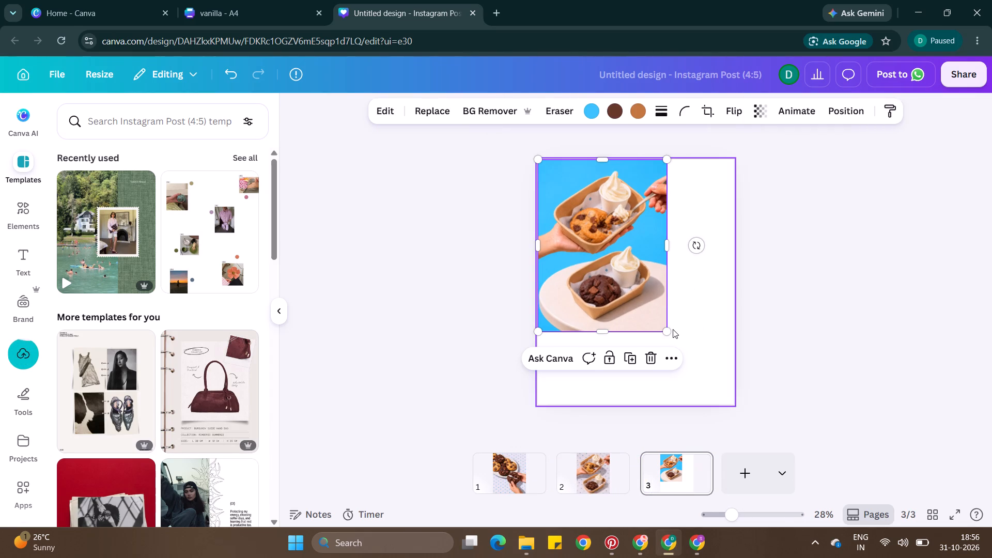
left_click_drag(661, 329, 739, 412)
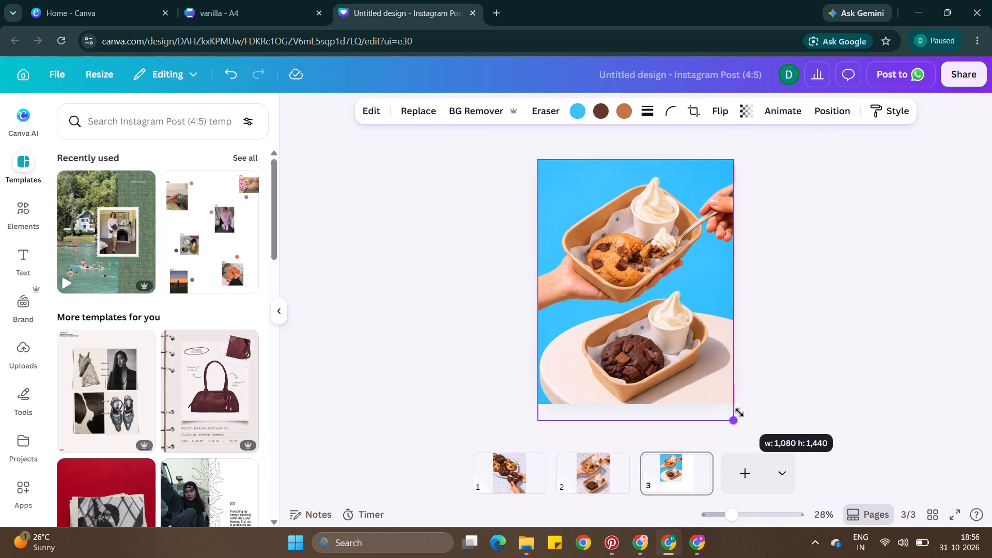
left_click_drag(739, 412, 740, 413)
left_click_drag(679, 342, 679, 333)
double_click(800, 297)
Reorder the pages so the blue-background box photo comes first and the cookie plate photo second.
left_click_drag(690, 482, 575, 475)
left_click_drag(510, 484, 656, 492)
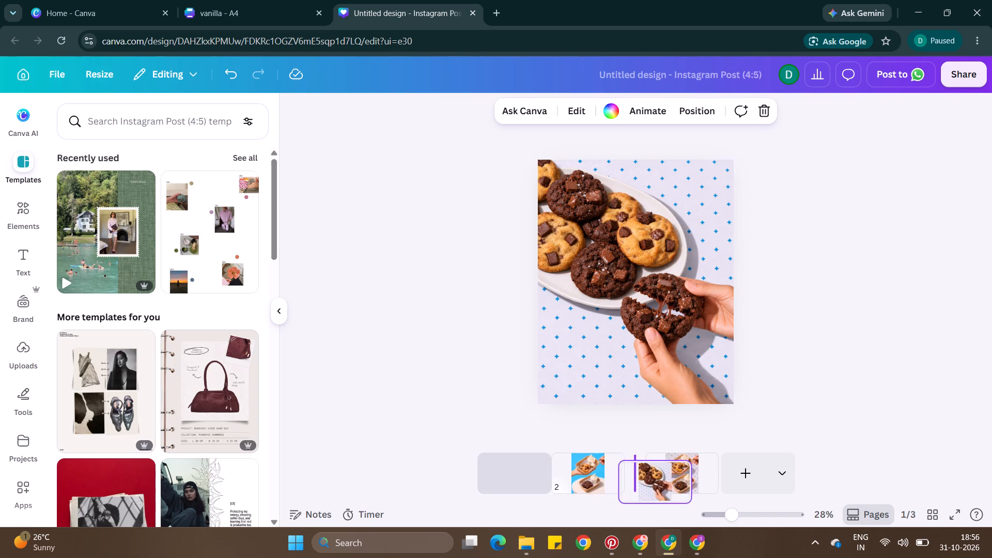
left_click_drag(656, 492, 648, 487)
Duplicate the cookie plate page and move the star-patterned box page to second place, ahead of both plate pages.
left_click(640, 324)
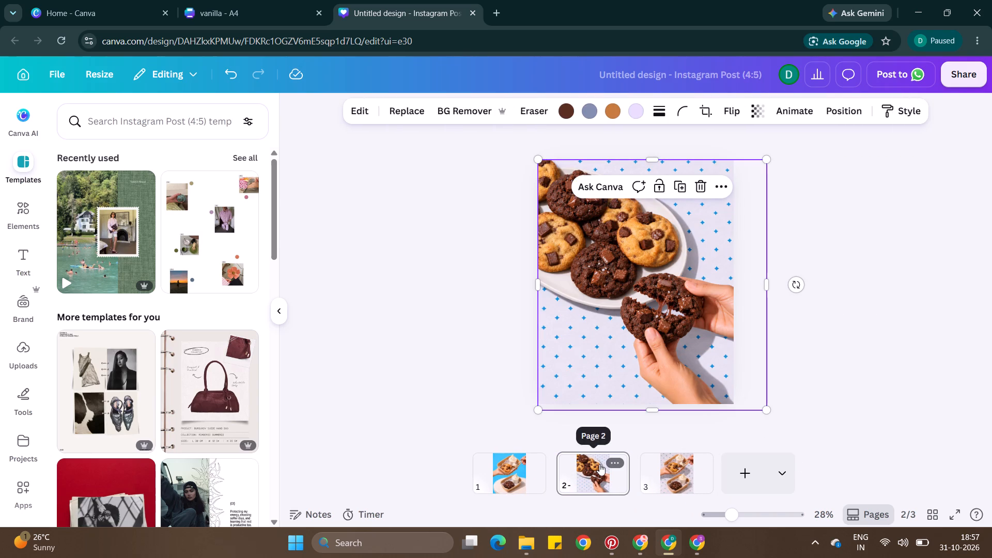
left_click(599, 464)
key("ctrl+d")
left_click_drag(708, 470, 508, 475)
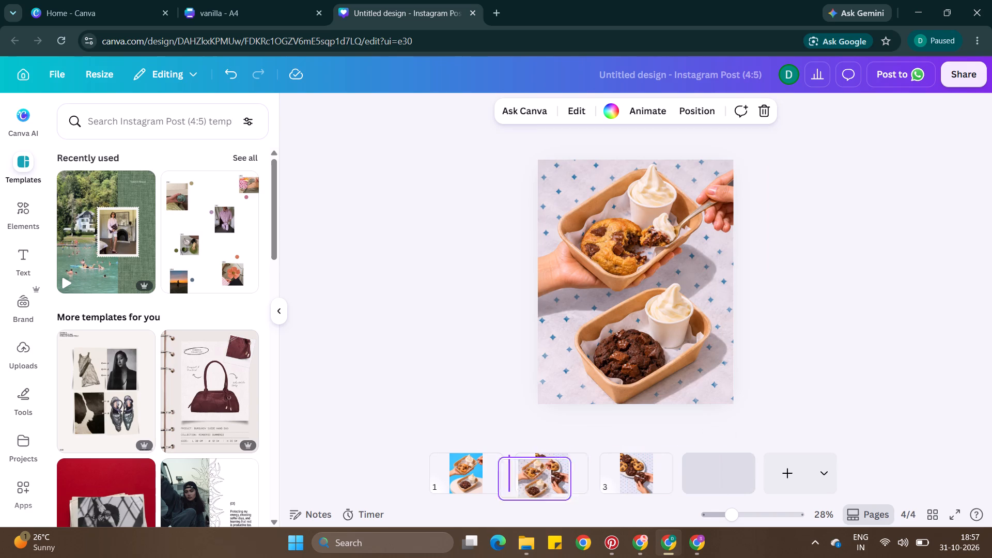
left_click_drag(508, 475, 483, 472)
Remove the background from the cookie plate photo on page 3.
left_click(636, 469)
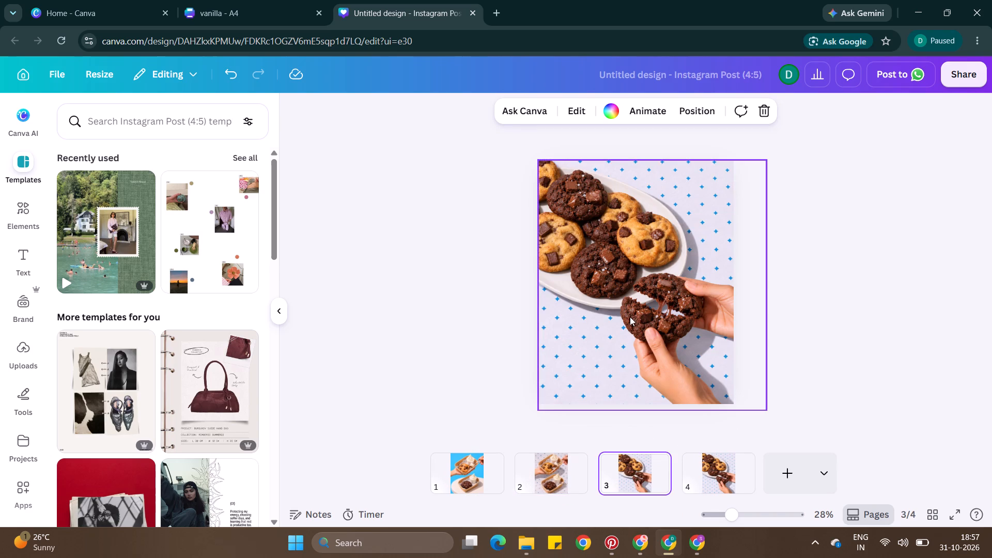
left_click(630, 317)
left_click(497, 118)
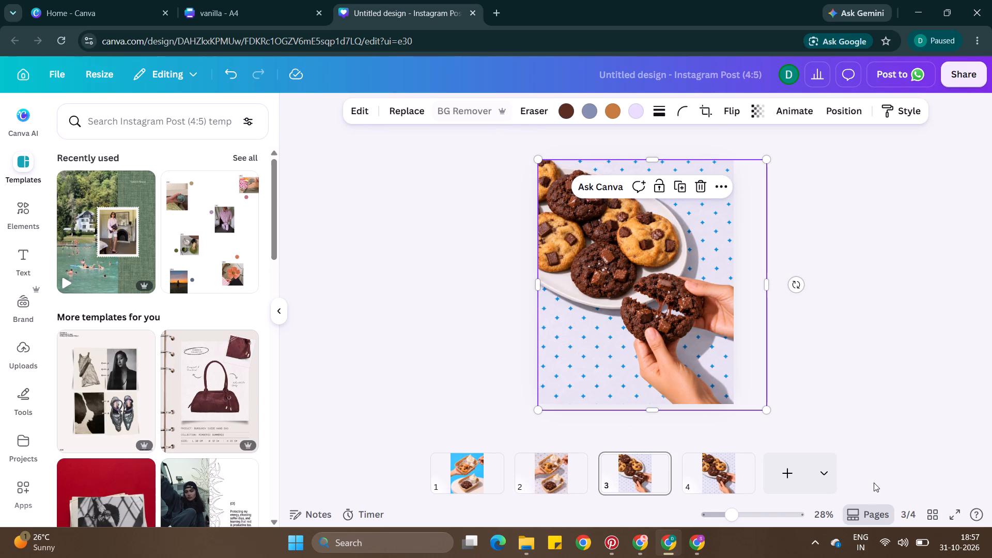
Switch to Pinterest, search for "mini cookie photoshoot" and browse the photos for reference ideas.
left_click(614, 545)
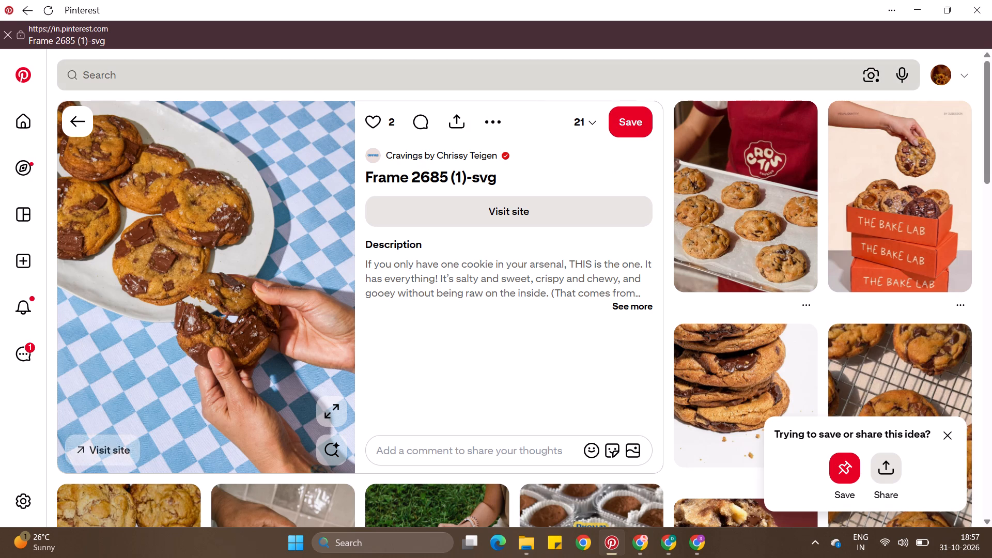
left_click(66, 116)
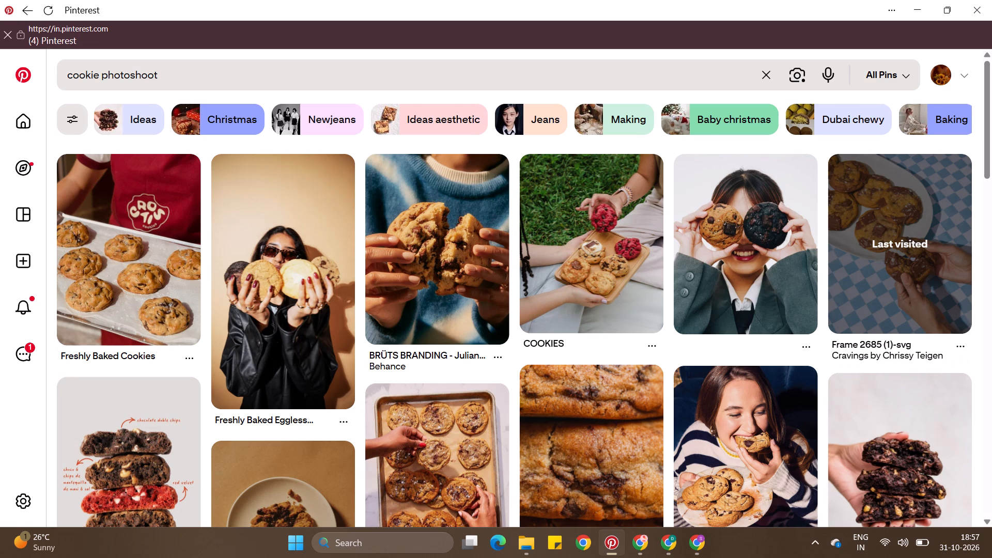
double_click(90, 74)
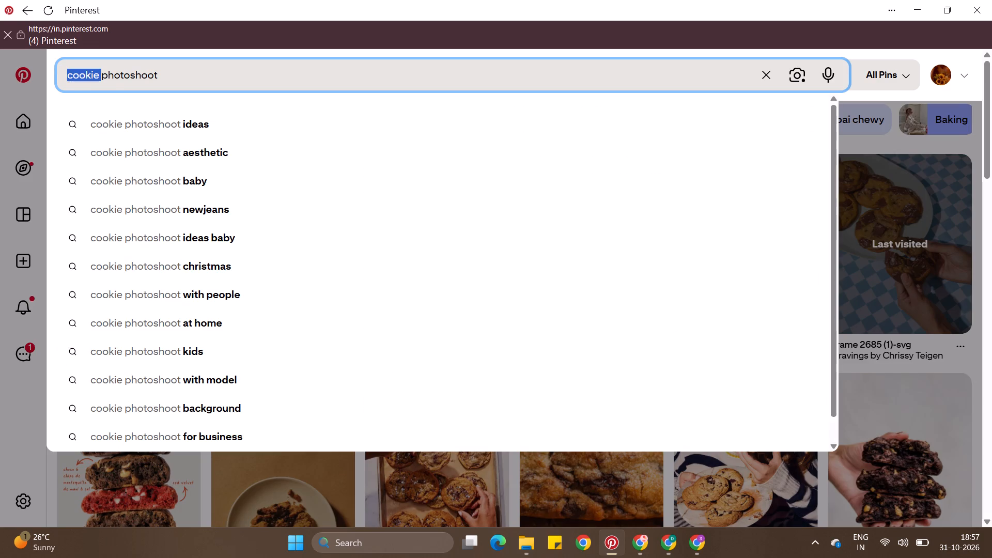
type("mini cookie")
key("space")
key("Return")
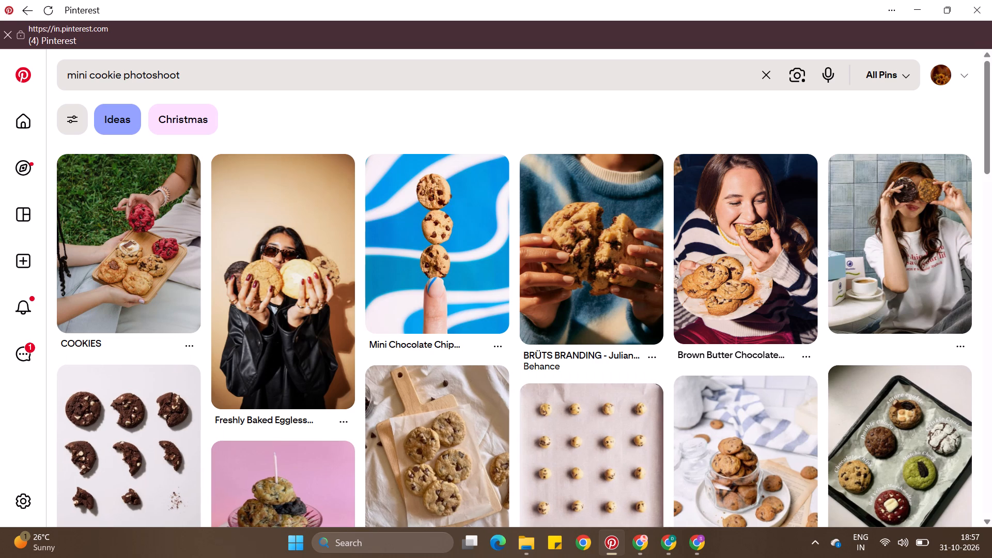
scroll(267, 295, "down", 3)
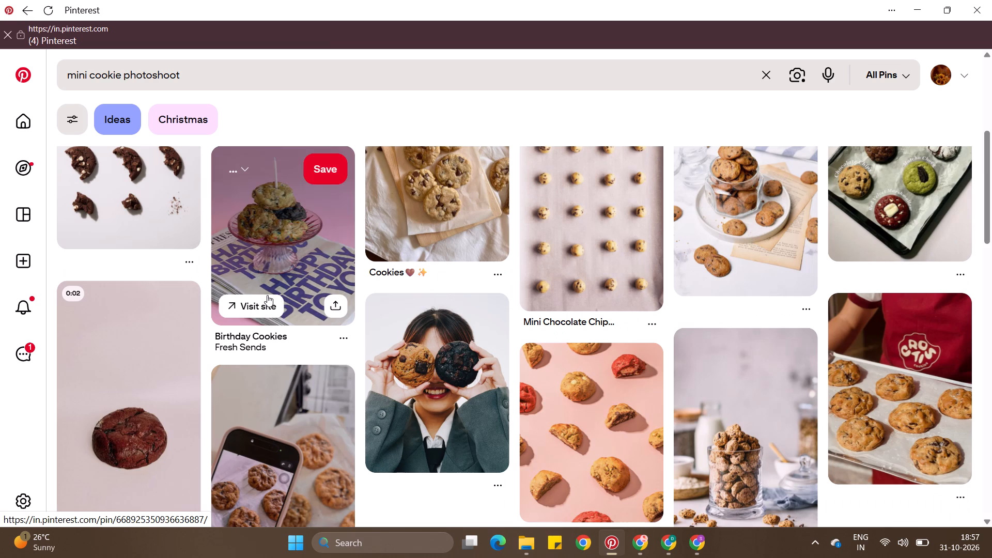
scroll(275, 90, "down", 1)
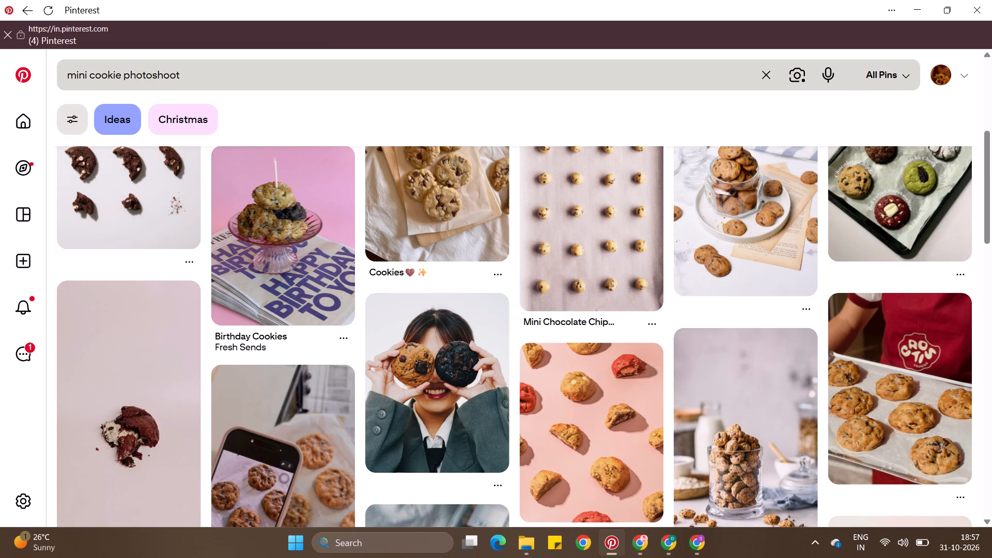
Refine the search to "mini cookie with dip photoshoot" and browse the photos for reference ideas.
left_click(125, 72)
type("with d")
type("ip")
key("space")
key("Return")
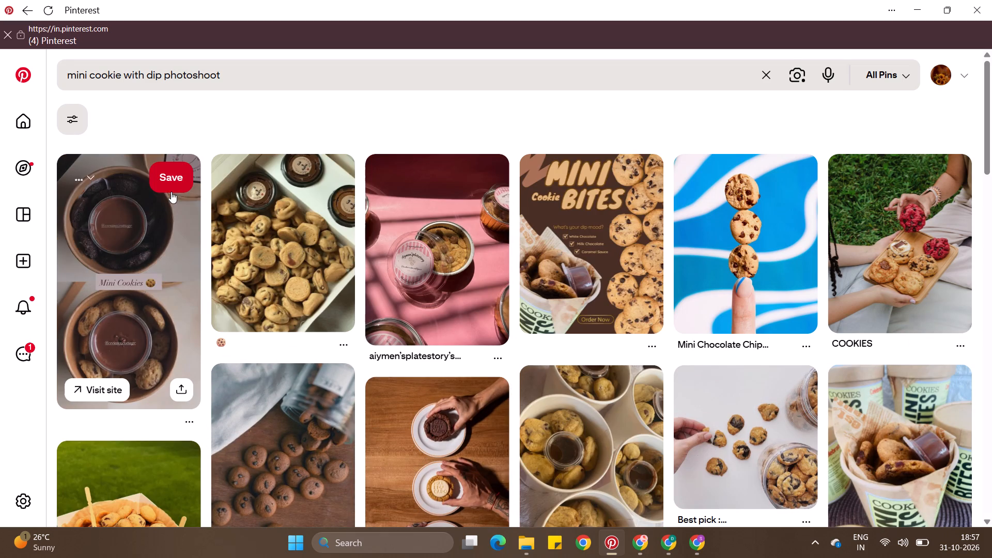
scroll(331, 459, "down", 1)
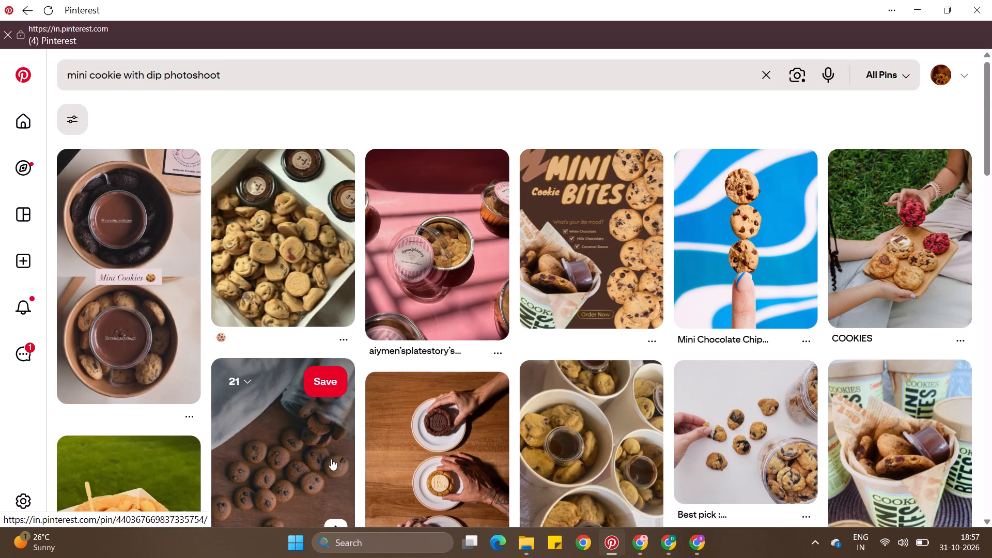
scroll(331, 459, "down", 1)
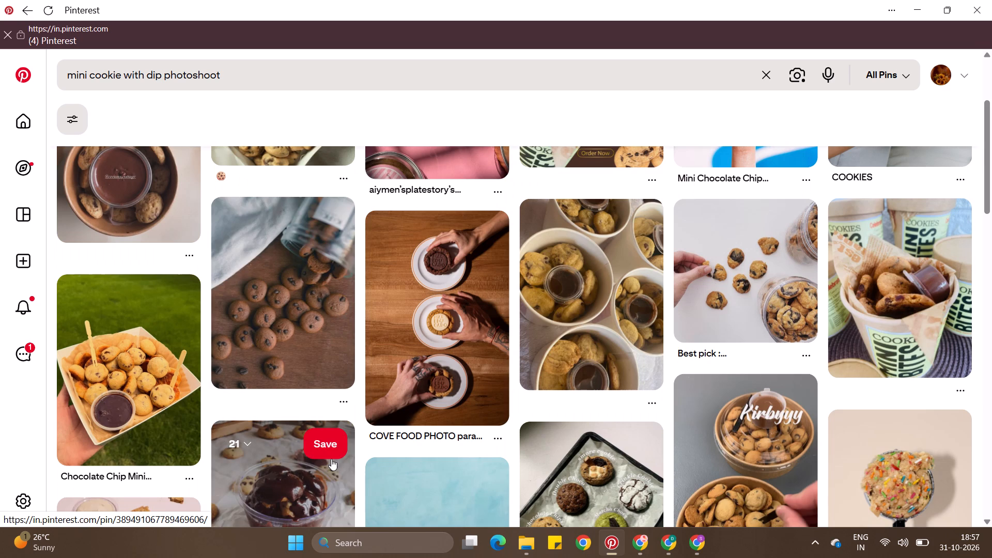
scroll(331, 459, "down", 2)
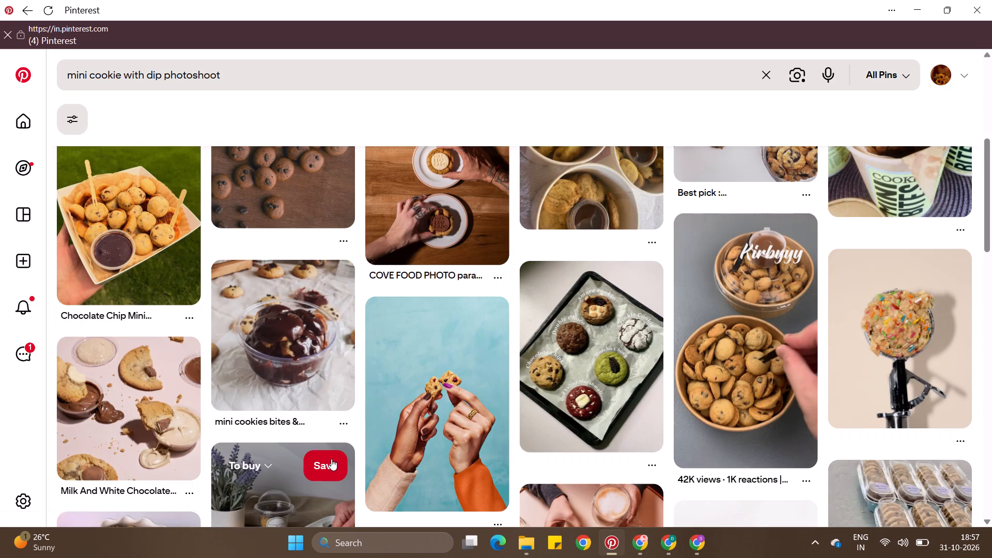
scroll(331, 459, "down", 4)
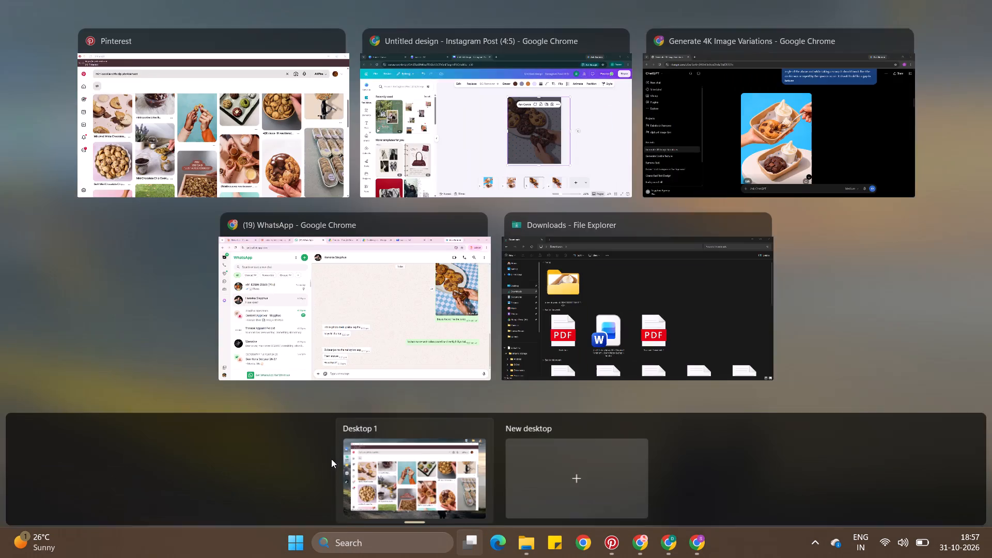
Return to Pinterest and browse further through the "mini cookie with dip photoshoot" photos for hand, dip and background reference ideas.
left_click(272, 121)
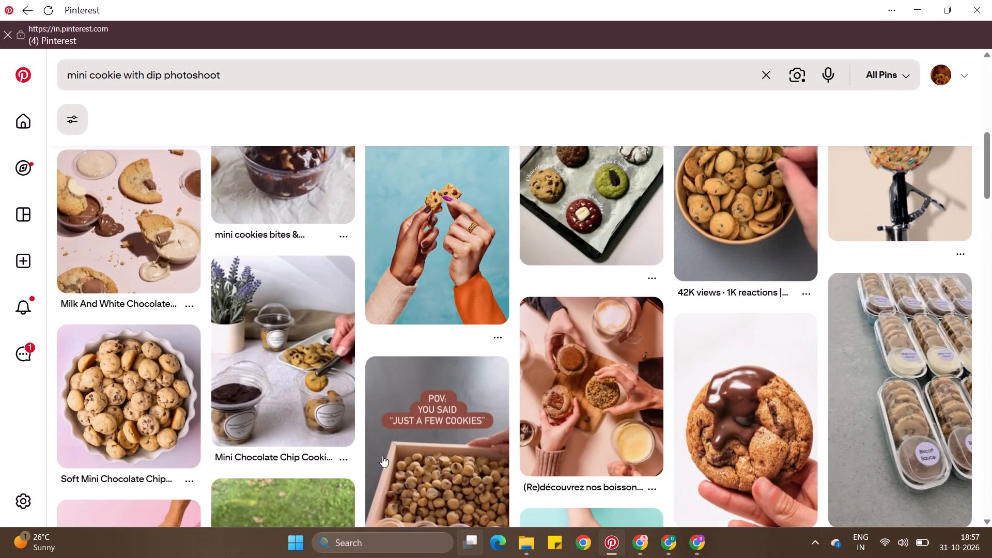
scroll(382, 456, "down", 3)
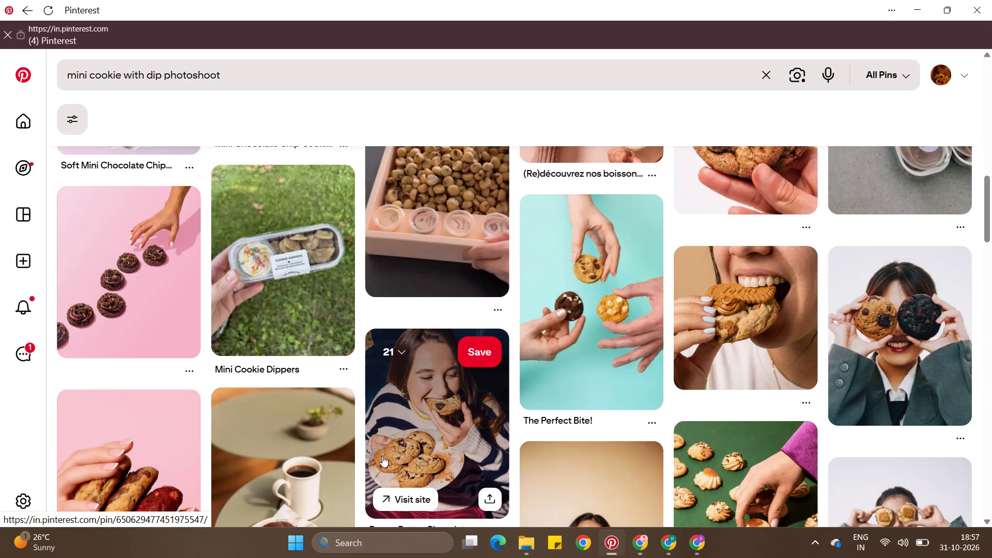
scroll(382, 456, "down", 2)
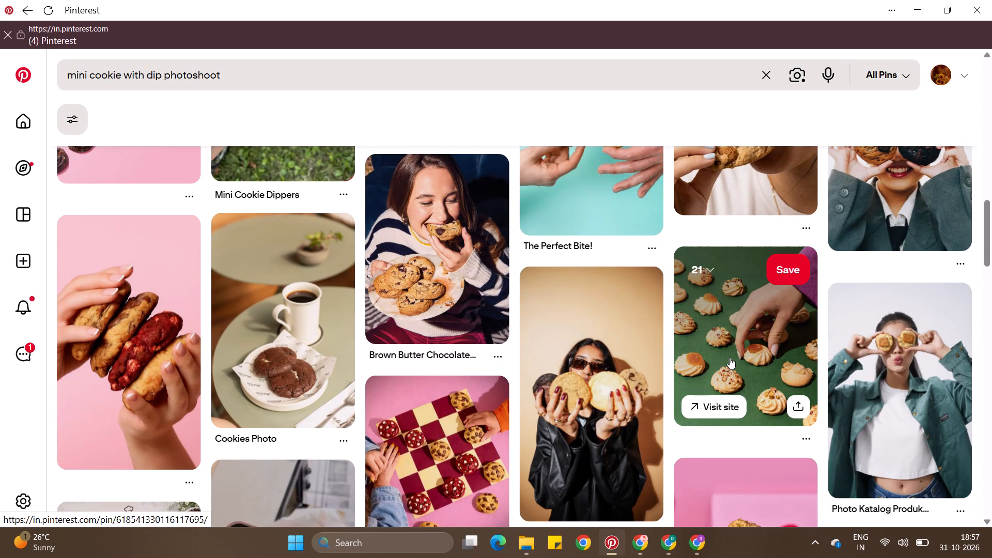
scroll(730, 358, "down", 4)
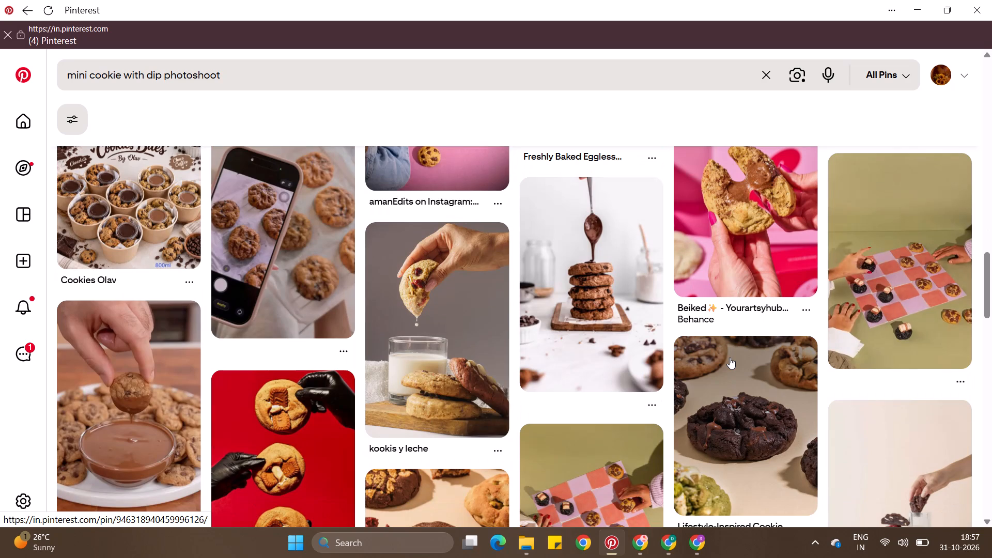
scroll(730, 358, "down", 1)
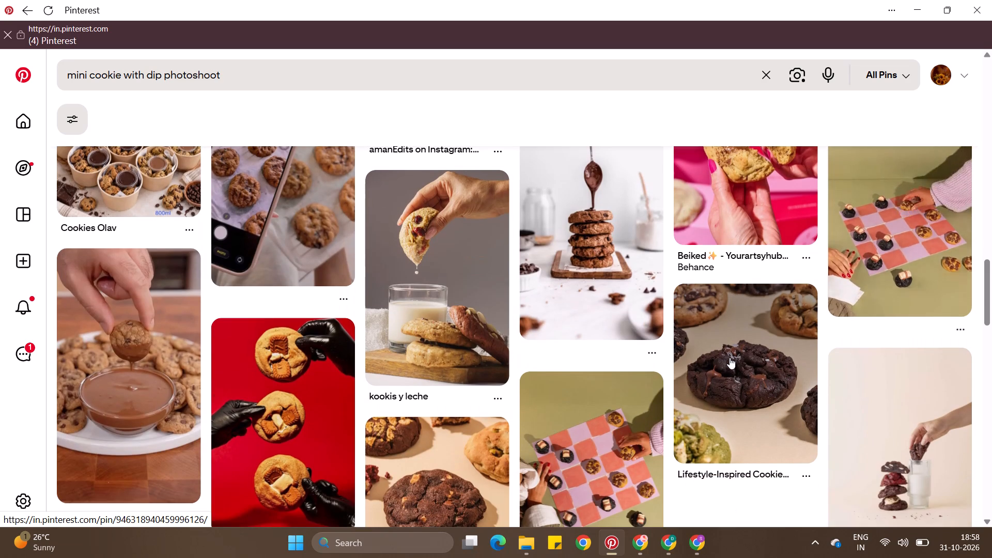
scroll(730, 358, "down", 1)
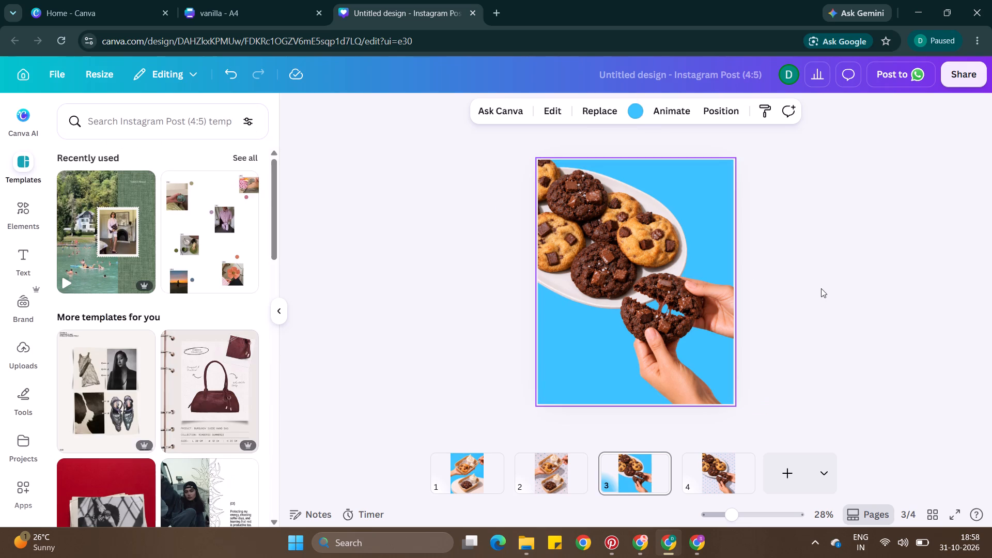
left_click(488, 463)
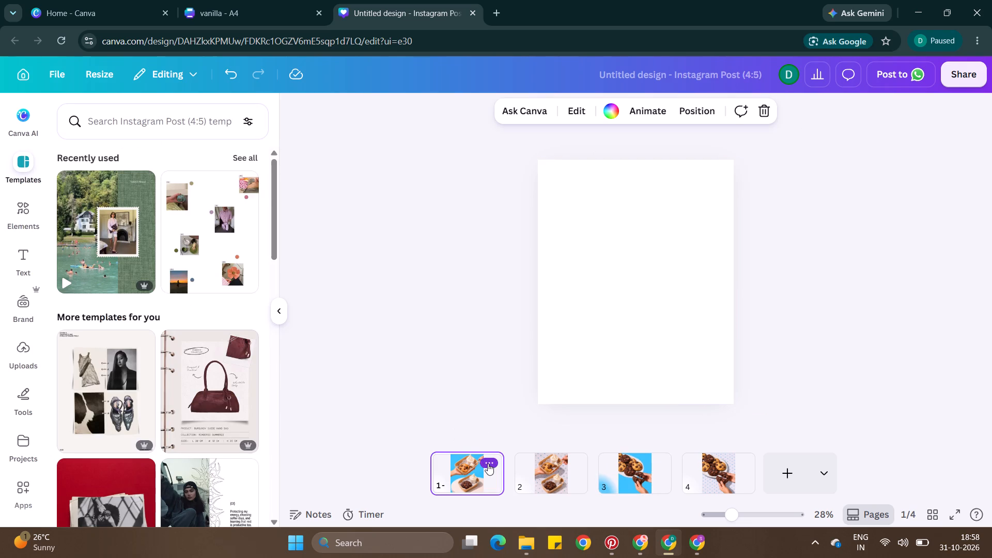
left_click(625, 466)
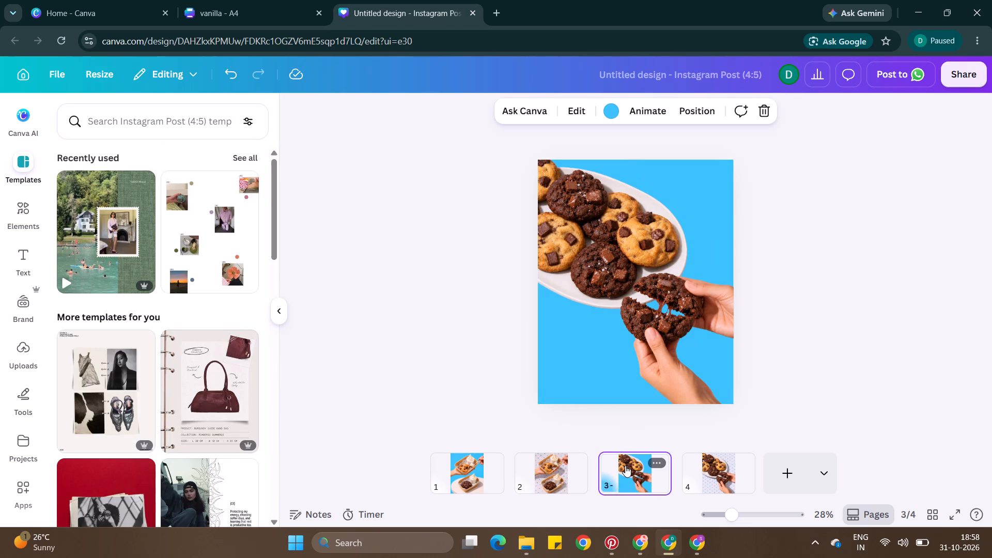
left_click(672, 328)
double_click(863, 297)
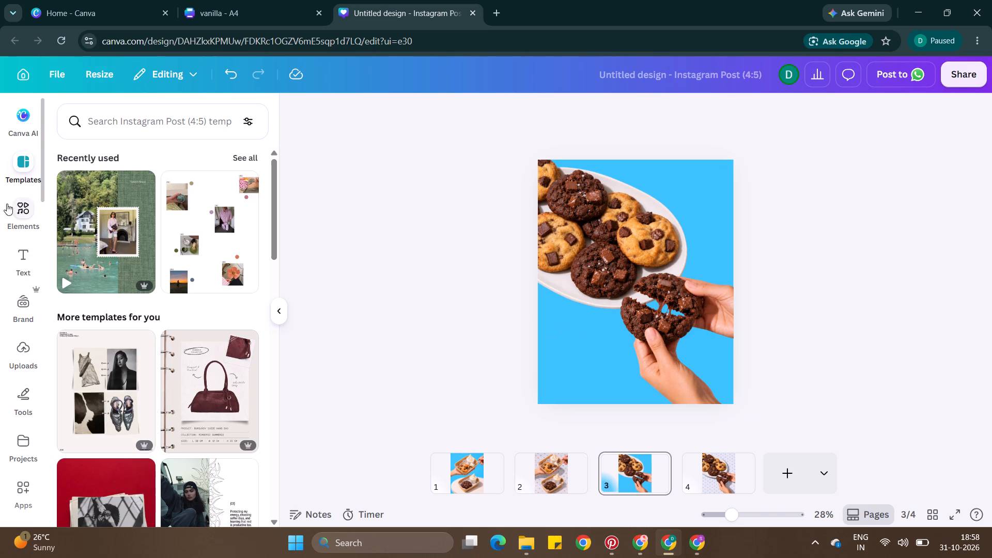
In Canva, search the elements for "shadow" and add the soft oval shadow graphic to page 3.
left_click(17, 218)
left_click(159, 123)
type("shadow")
key("Return")
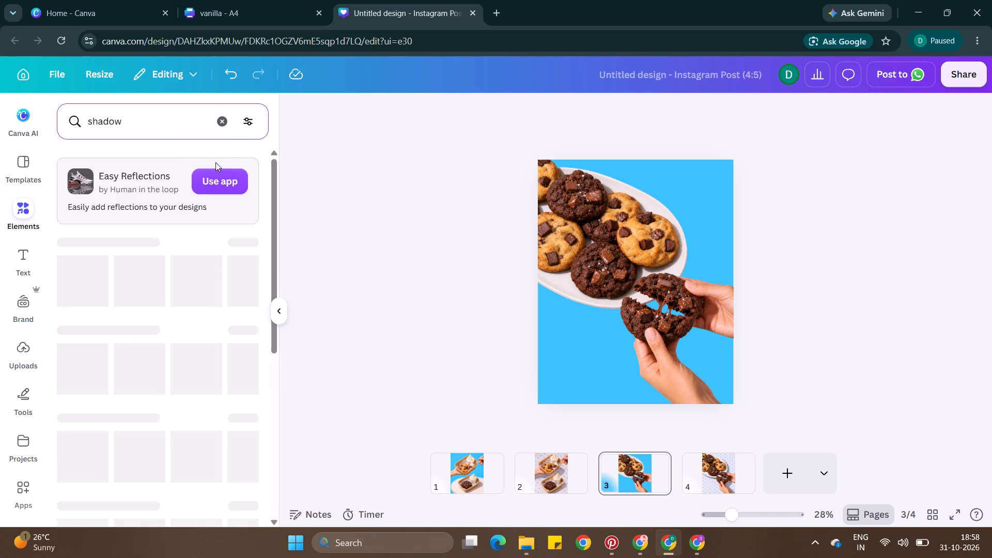
left_click(137, 304)
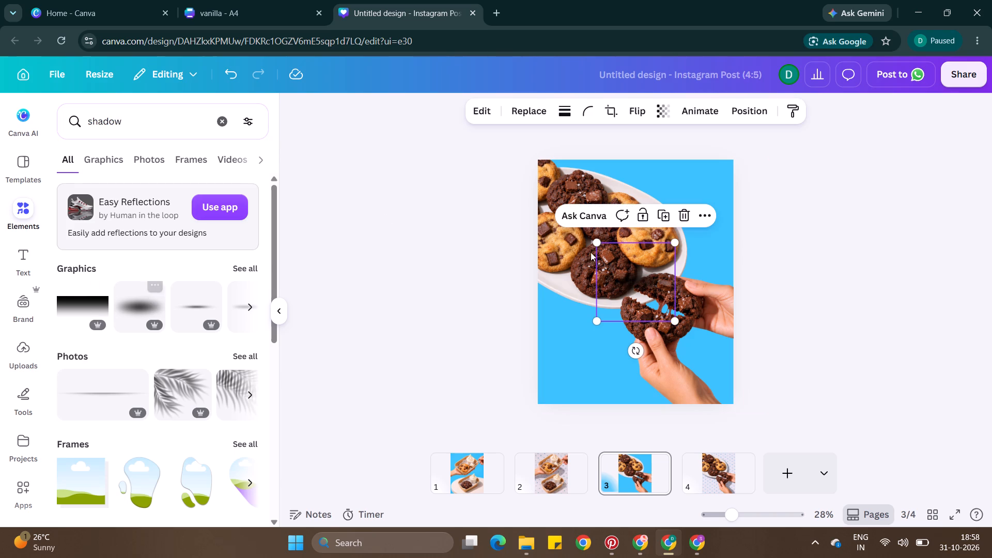
Tilt and enlarge the shadow, place it along the plate's lower edge, and send it behind the cookie plate cutout.
left_click_drag(647, 265, 578, 256)
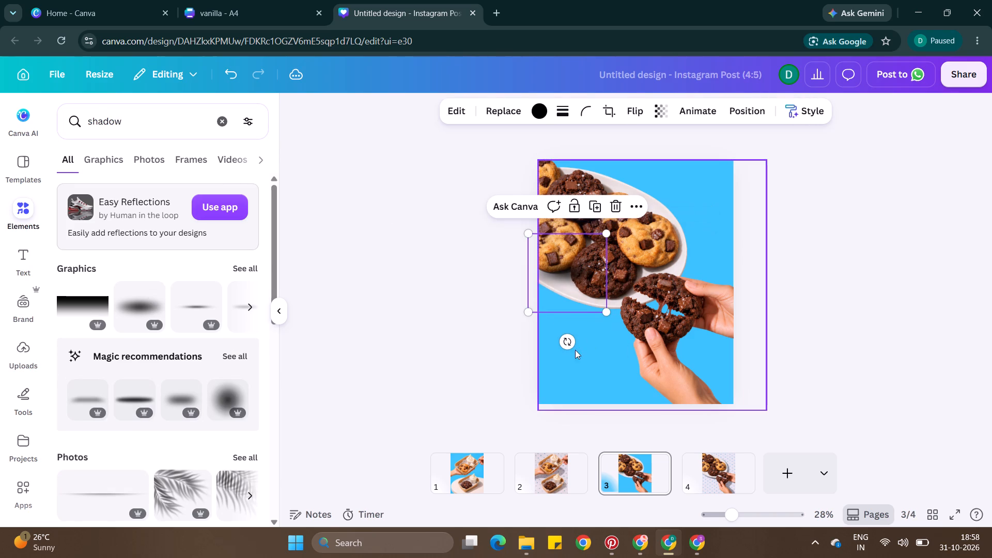
left_click_drag(570, 343, 547, 337)
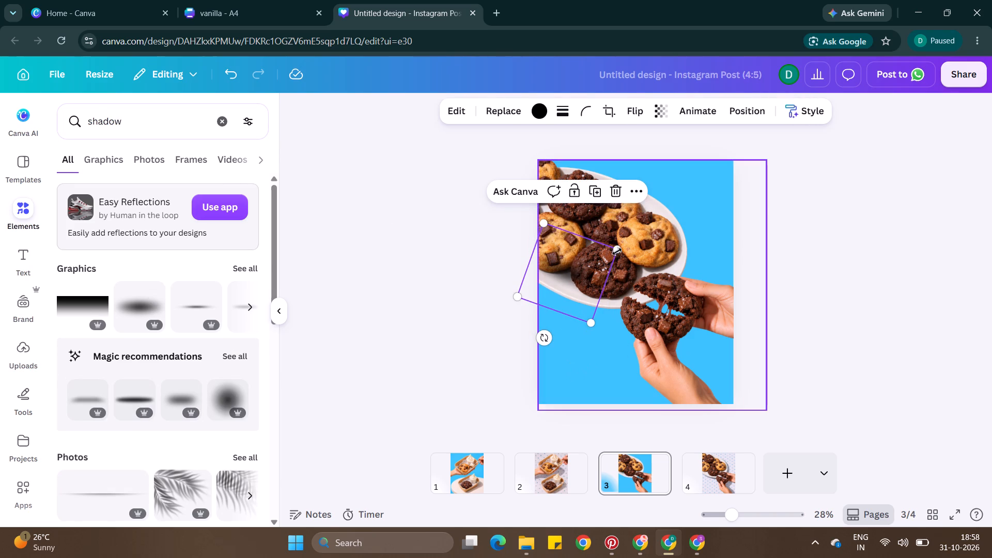
left_click_drag(614, 250, 747, 267)
left_click_drag(656, 246, 620, 294)
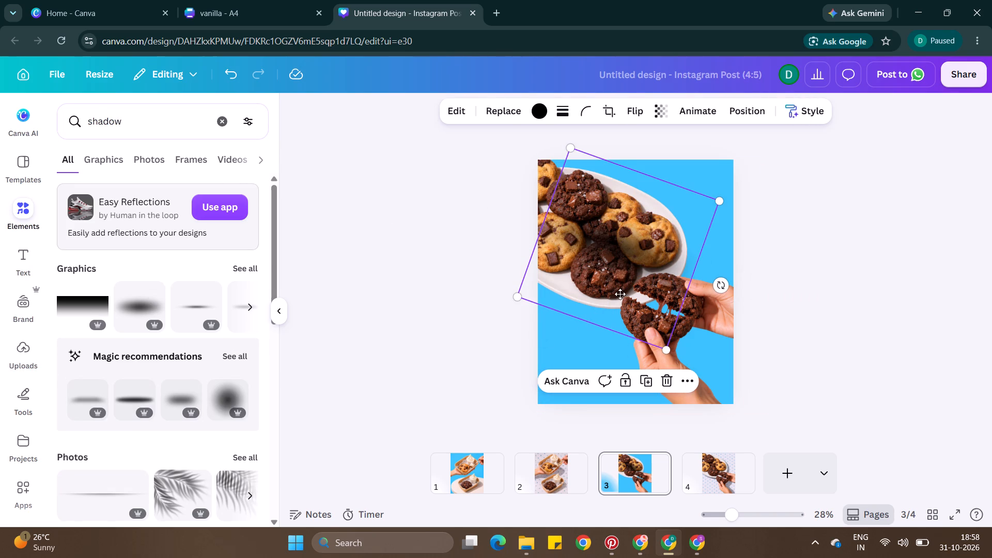
left_click_drag(620, 294, 619, 296)
left_click(619, 296)
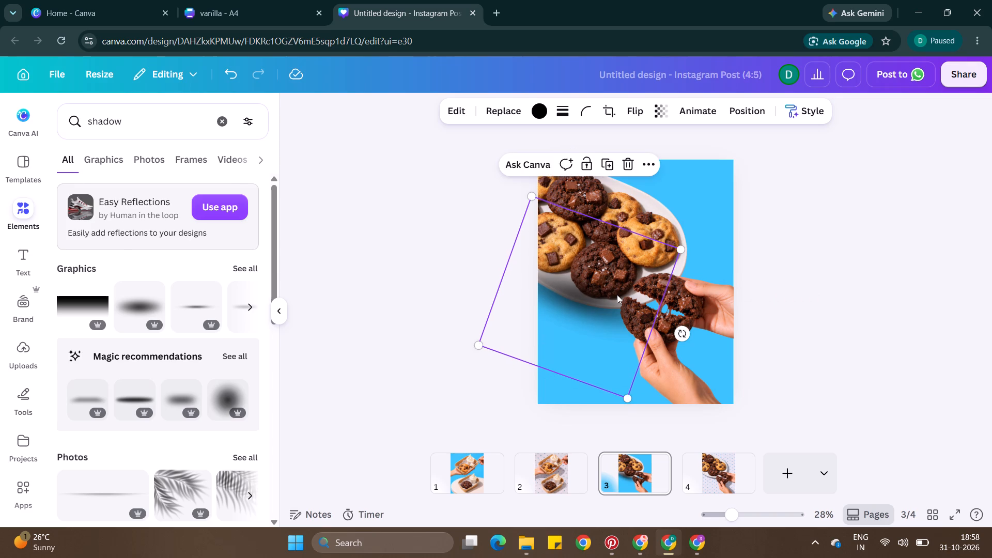
key("ctrl+alt+bracketleft")
left_click(642, 287)
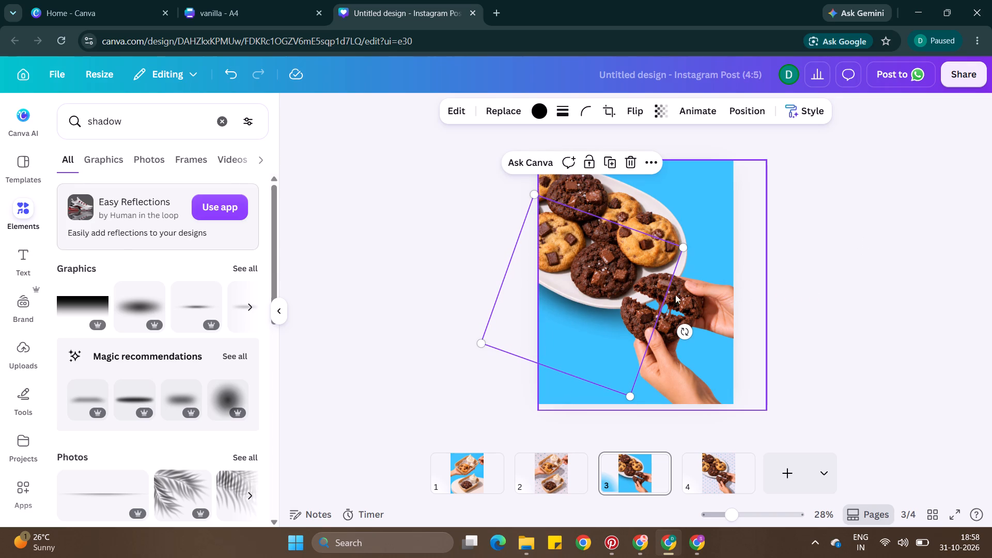
Enlarge the shadow on page 3, reduce its tilt and reposition it beneath the cookie plate and hands.
left_click_drag(680, 249, 744, 249)
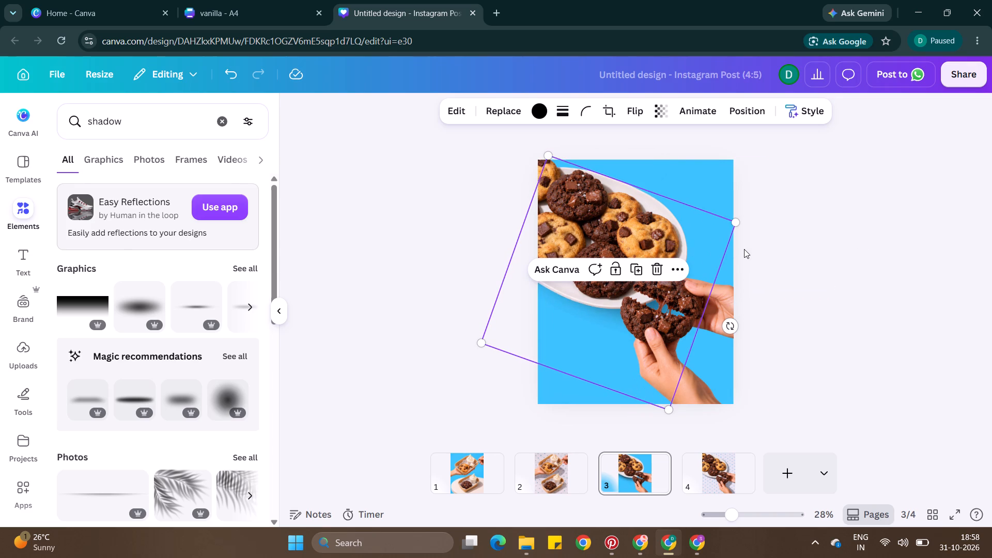
left_click_drag(673, 273, 662, 300)
left_click_drag(662, 300, 653, 315)
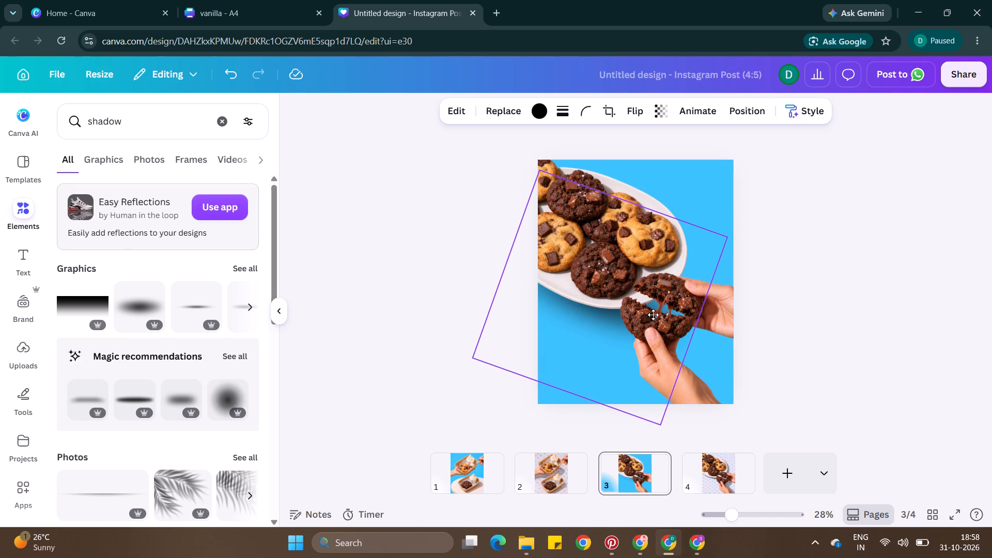
left_click_drag(653, 315, 652, 311)
left_click_drag(720, 334, 737, 315)
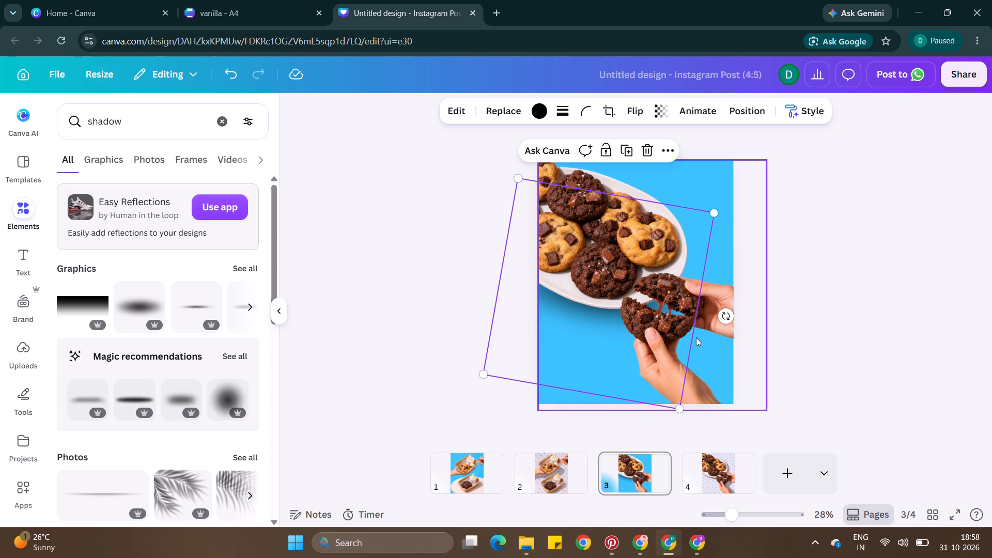
left_click_drag(696, 337, 637, 358)
left_click(637, 358)
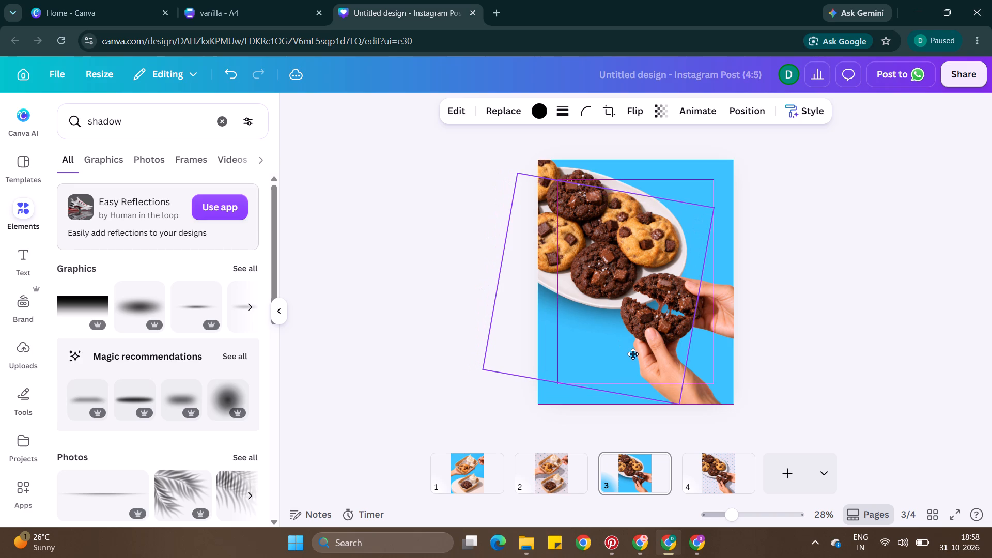
triple_click(824, 321)
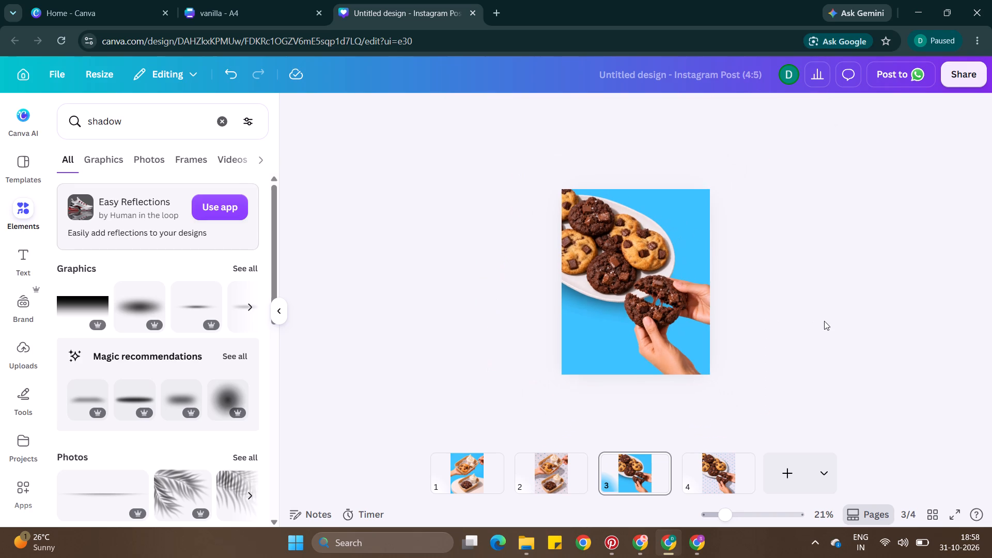
Check page 4, then review the cookie products on page 5 of the vanilla A4 menu design.
left_click(712, 486)
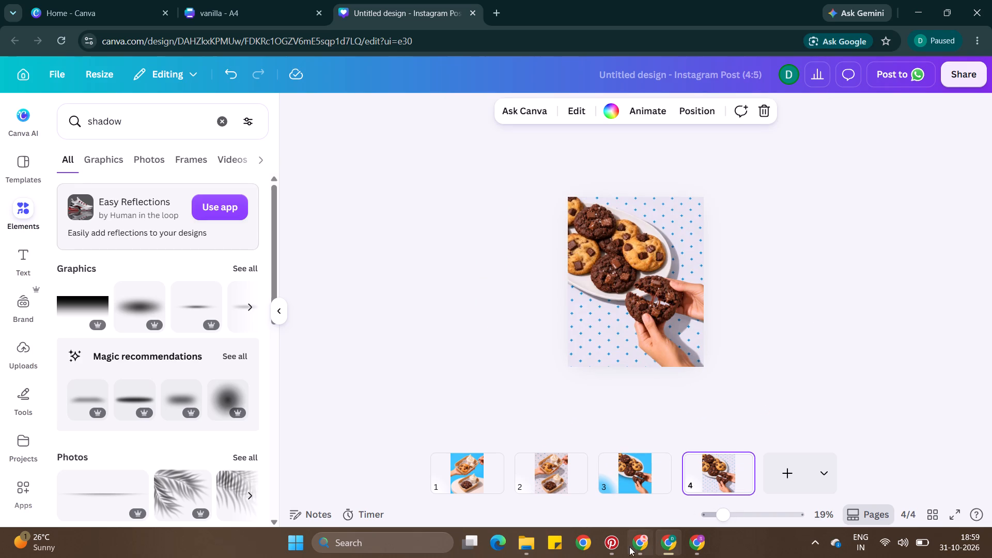
left_click(611, 546)
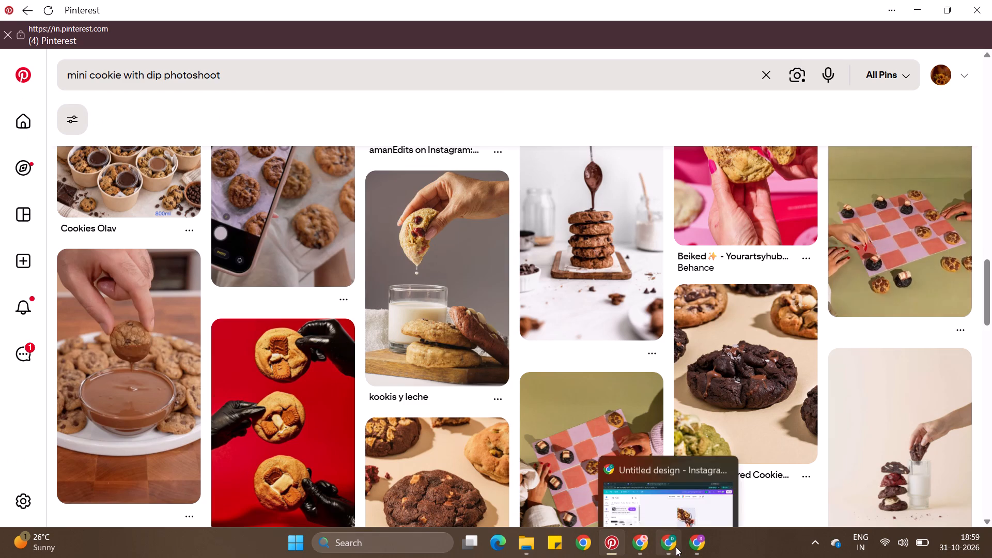
left_click(676, 547)
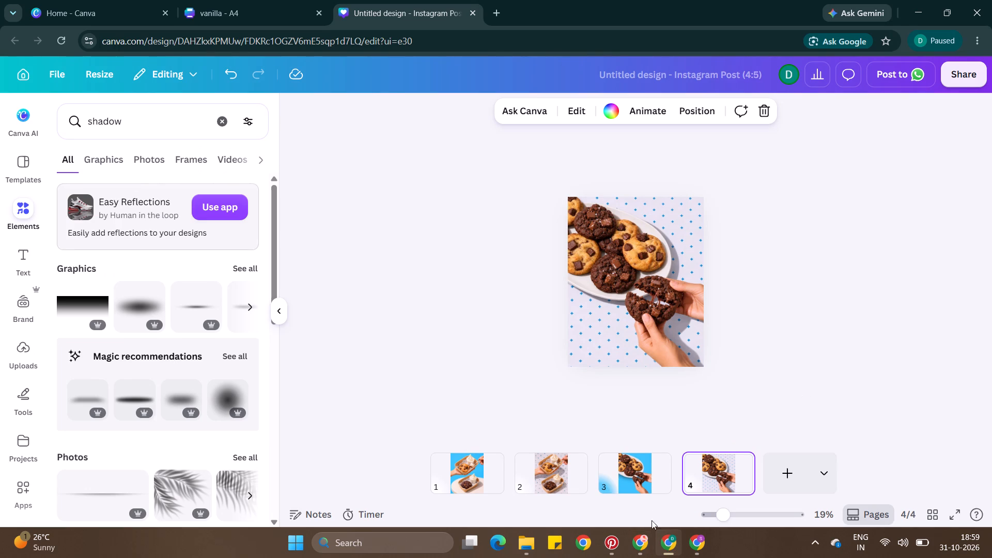
left_click(249, 0)
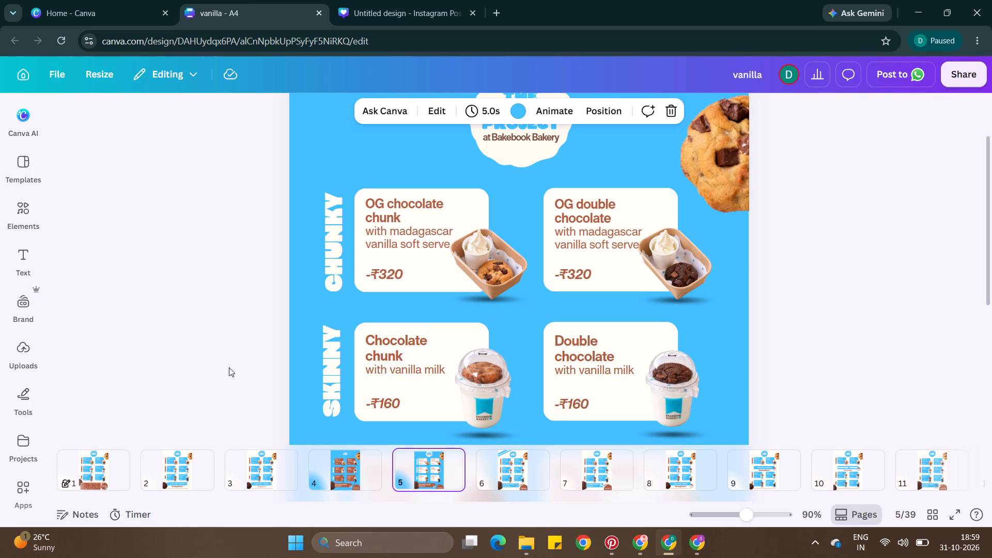
scroll(258, 364, "down", 2)
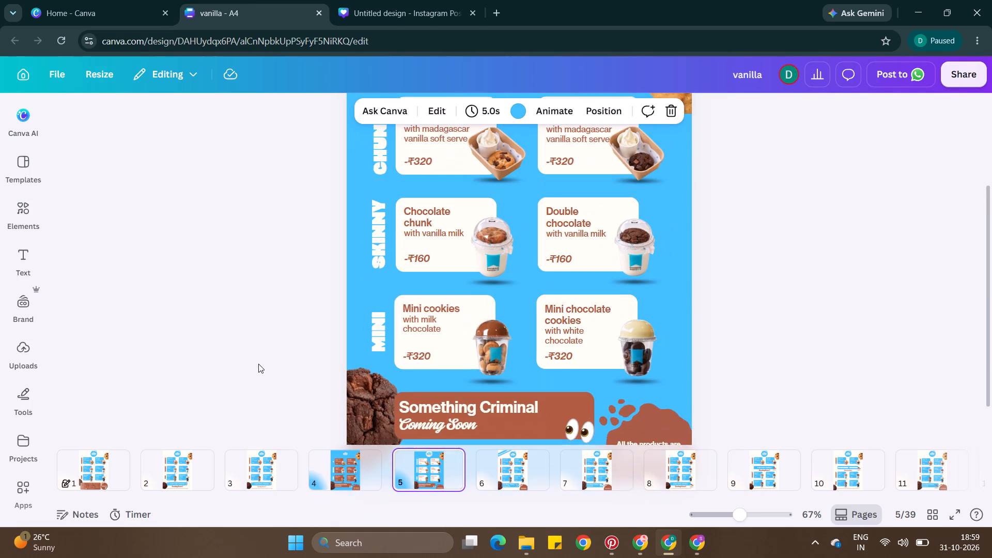
scroll(258, 364, "up", 1)
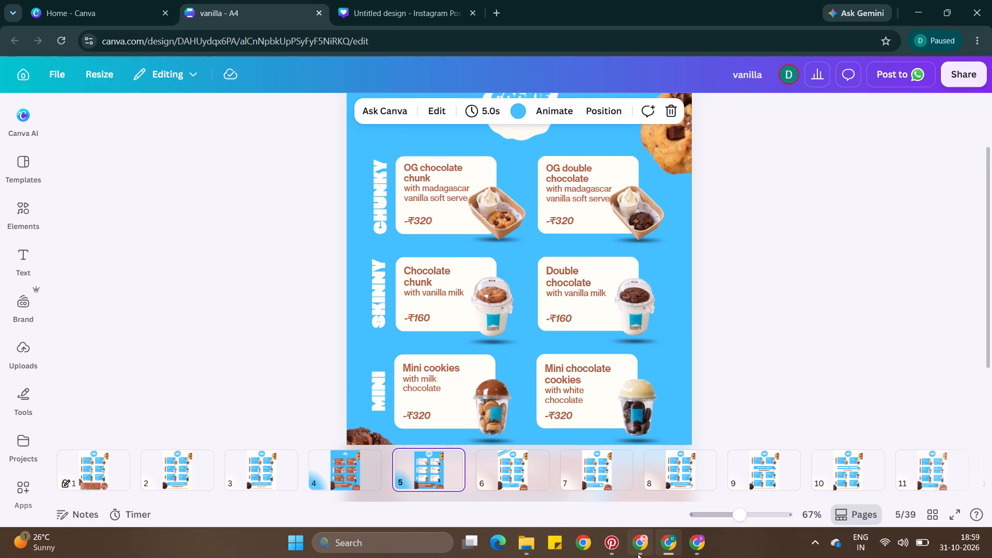
Switch to Pinterest and open the "kookis y leche" pin of a cookie dipped in milk.
left_click(619, 545)
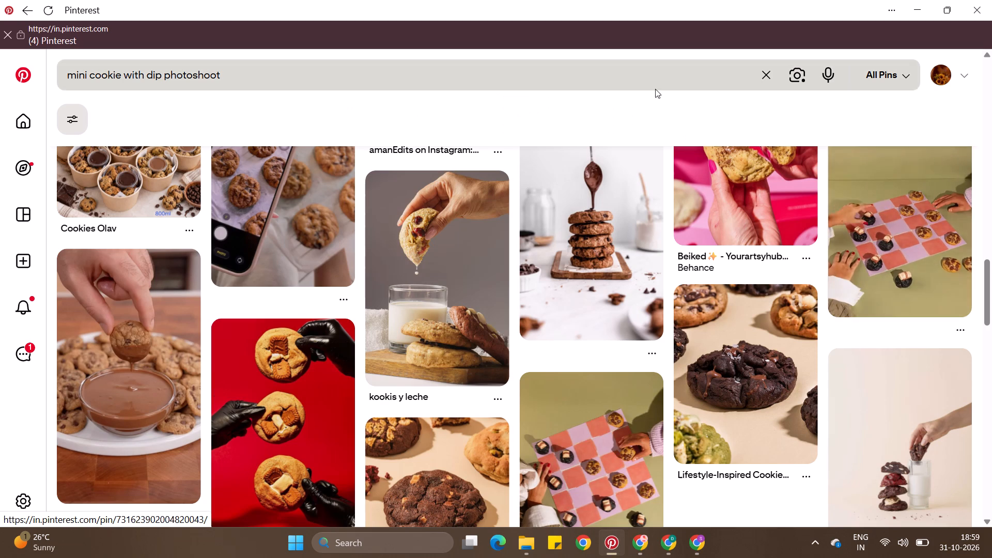
left_click(419, 265)
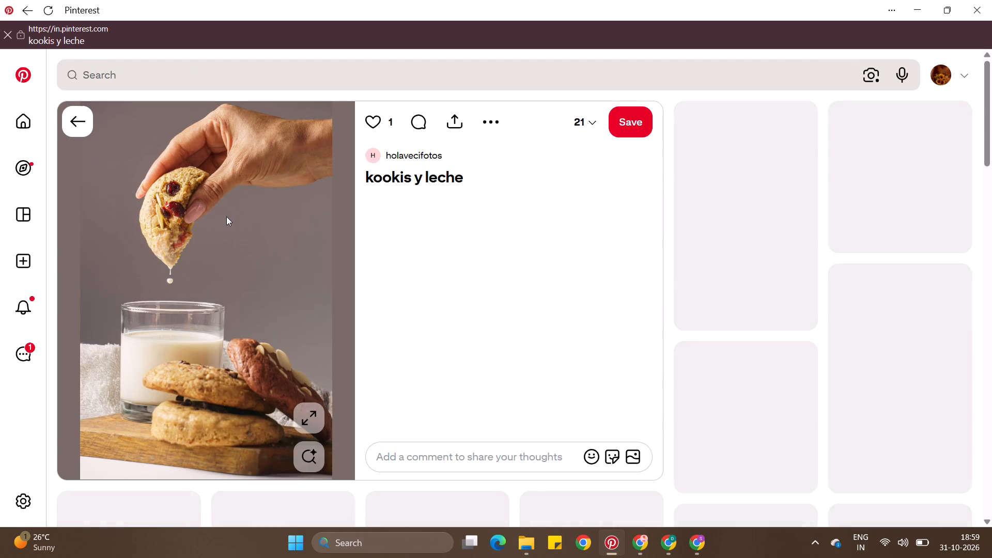
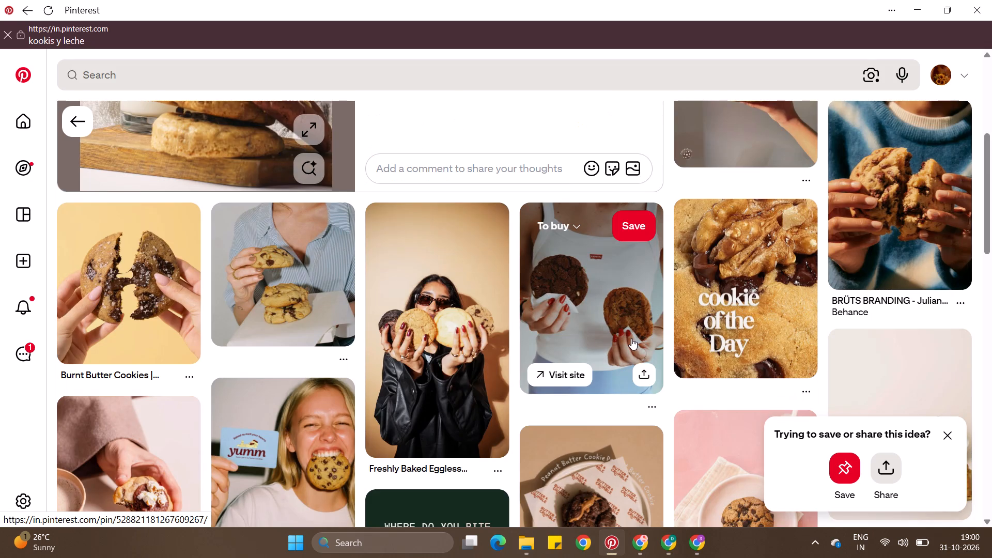
scroll(631, 338, "down", 3)
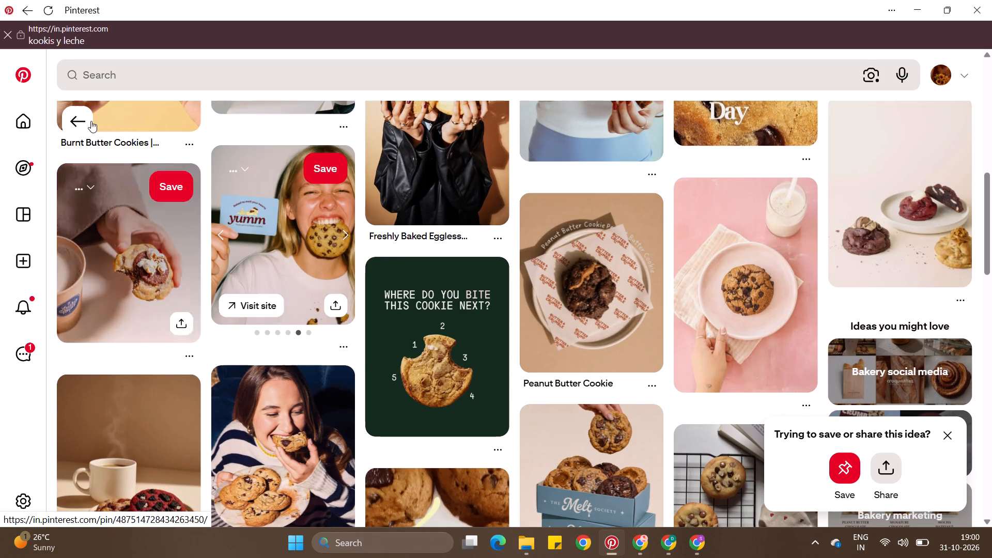
left_click(80, 119)
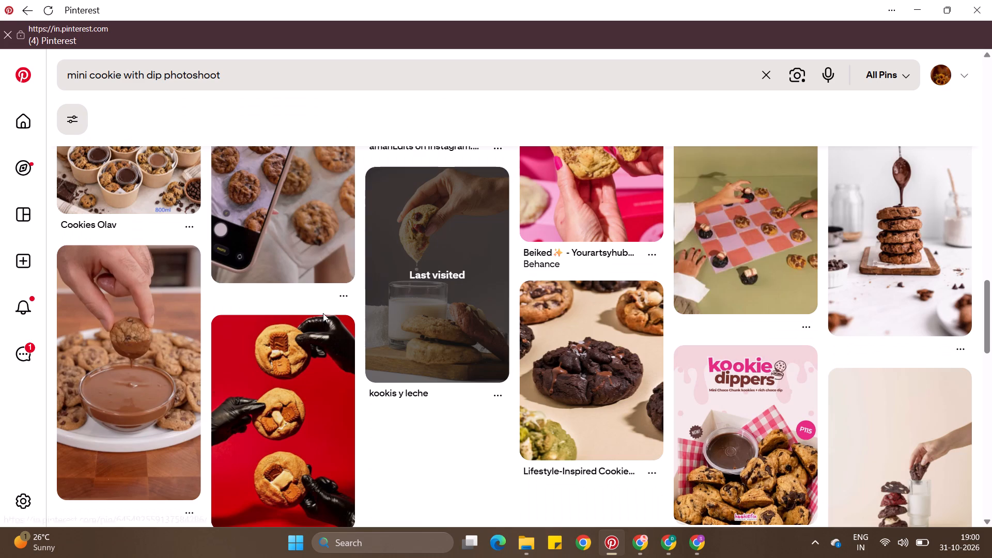
Look through the "mini cookie with dip photoshoot" results from the first pins for a mini cookie reference.
scroll(323, 313, "up", 8)
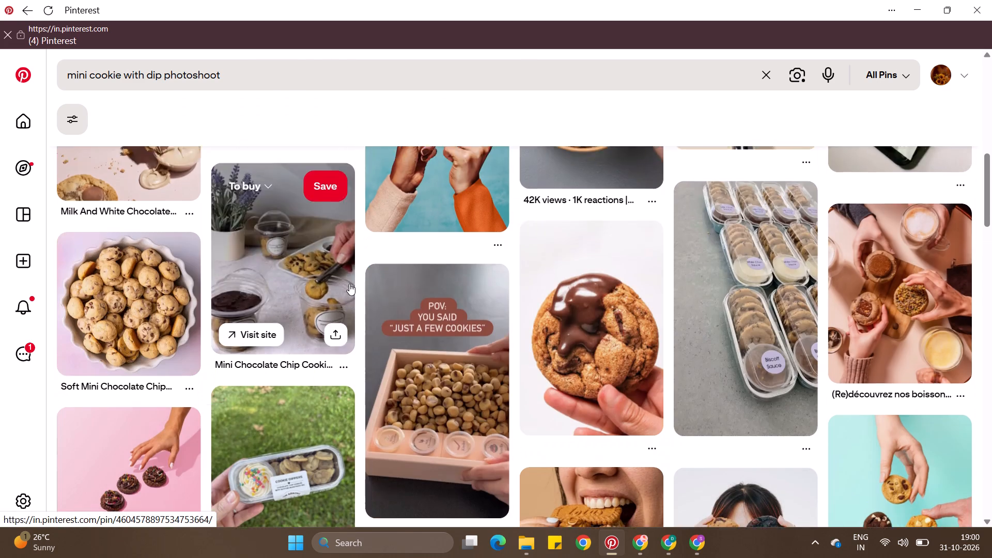
scroll(349, 284, "up", 5)
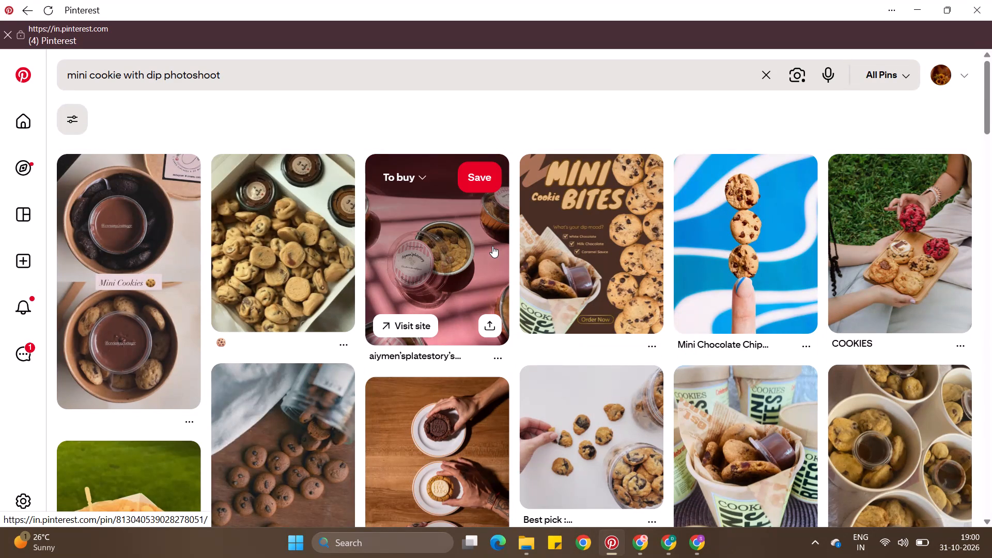
scroll(509, 337, "down", 1)
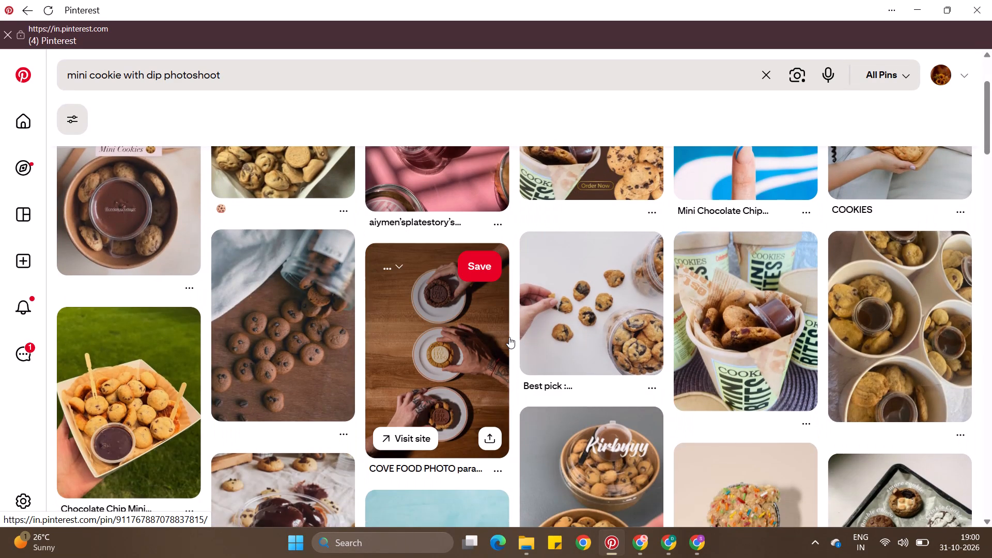
scroll(509, 337, "down", 1)
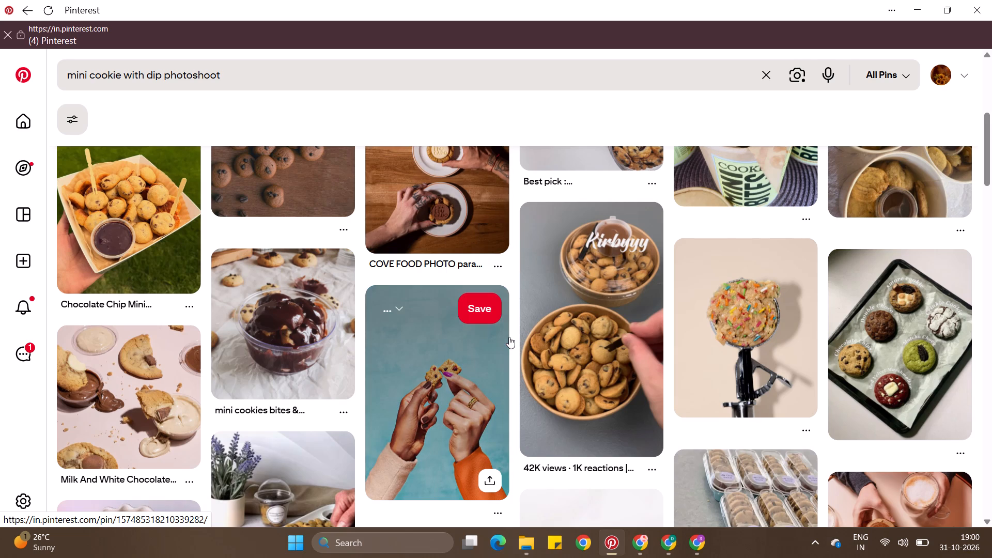
scroll(509, 337, "down", 2)
scroll(509, 337, "up", 1)
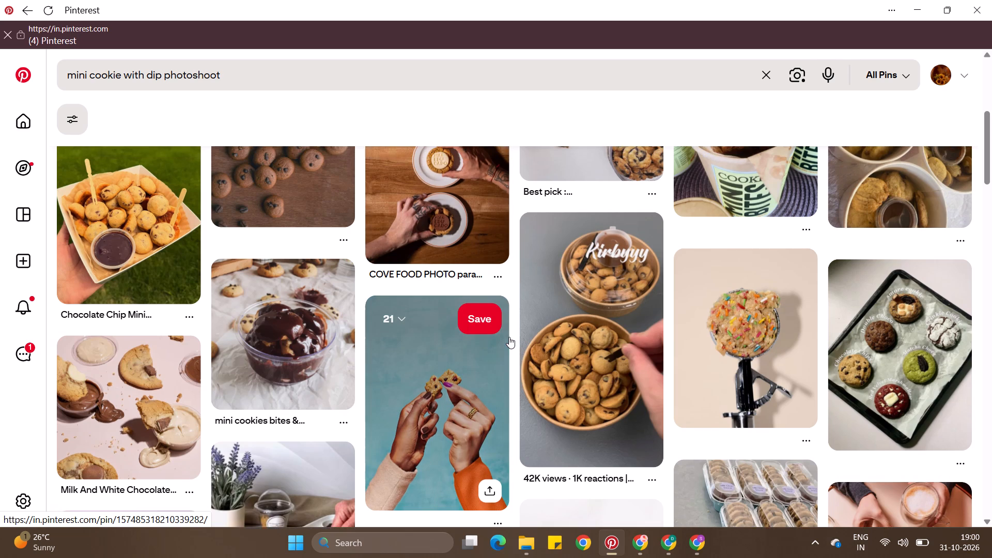
Open the Milk and White Chocolate cookie-and-dip pin and browse its related pins.
left_click(150, 425)
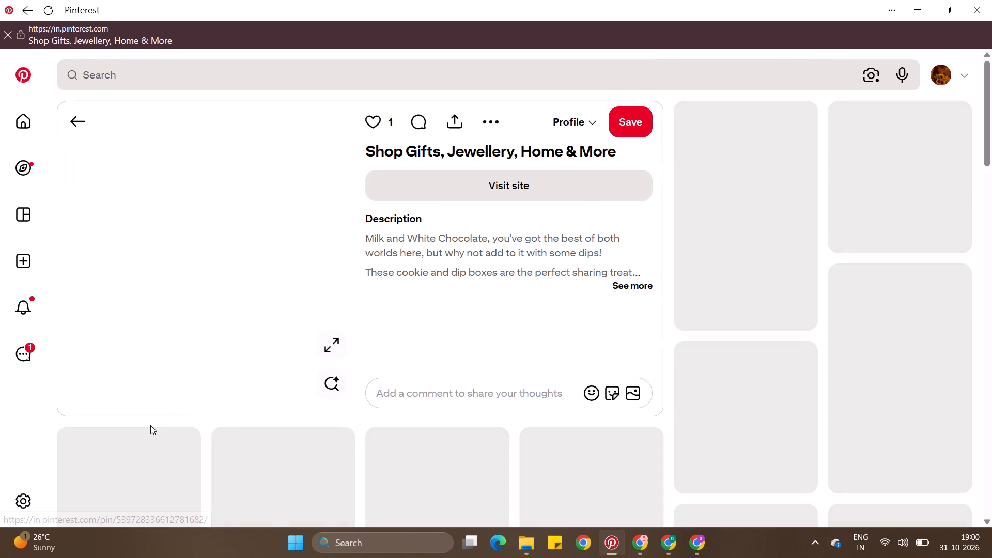
scroll(150, 425, "down", 1)
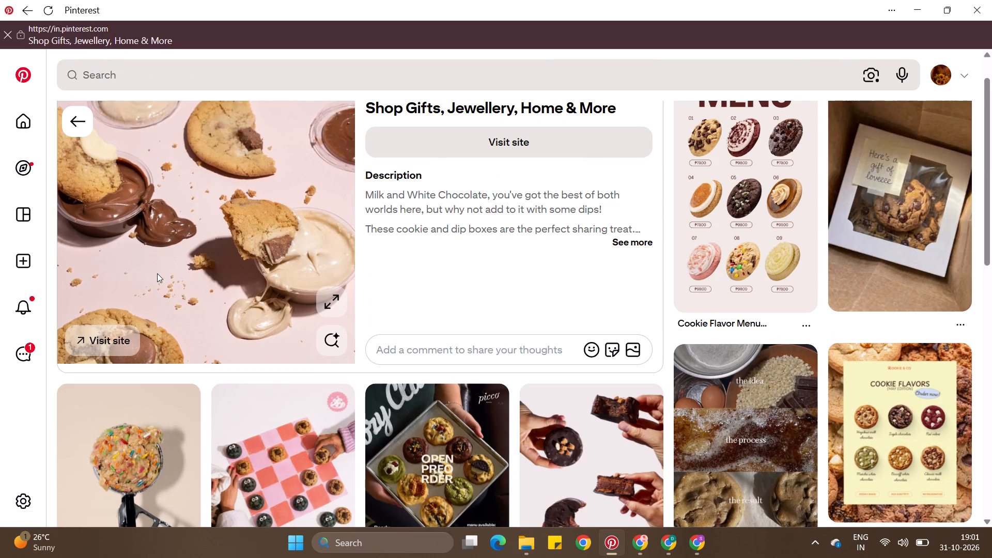
scroll(151, 293, "down", 2)
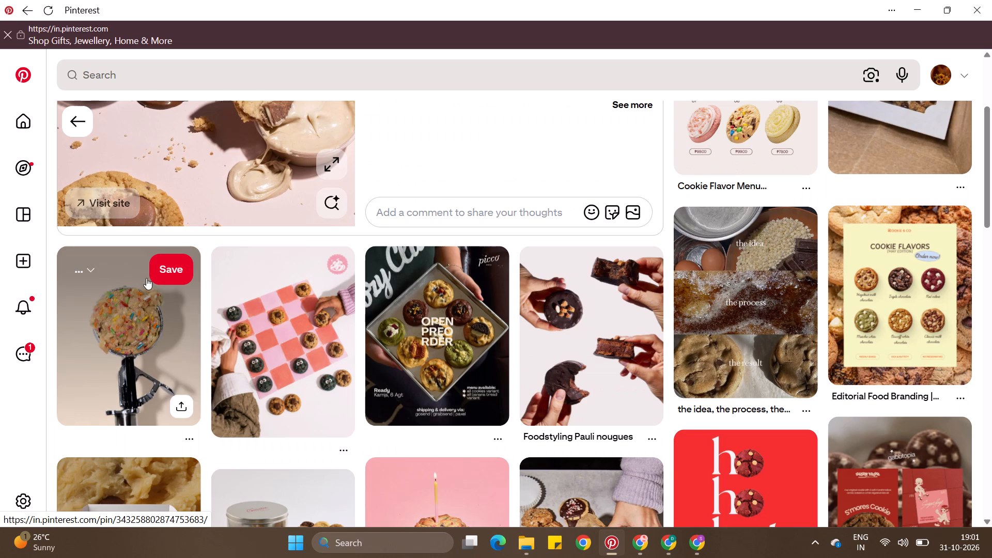
scroll(144, 258, "down", 4)
scroll(265, 207, "up", 1)
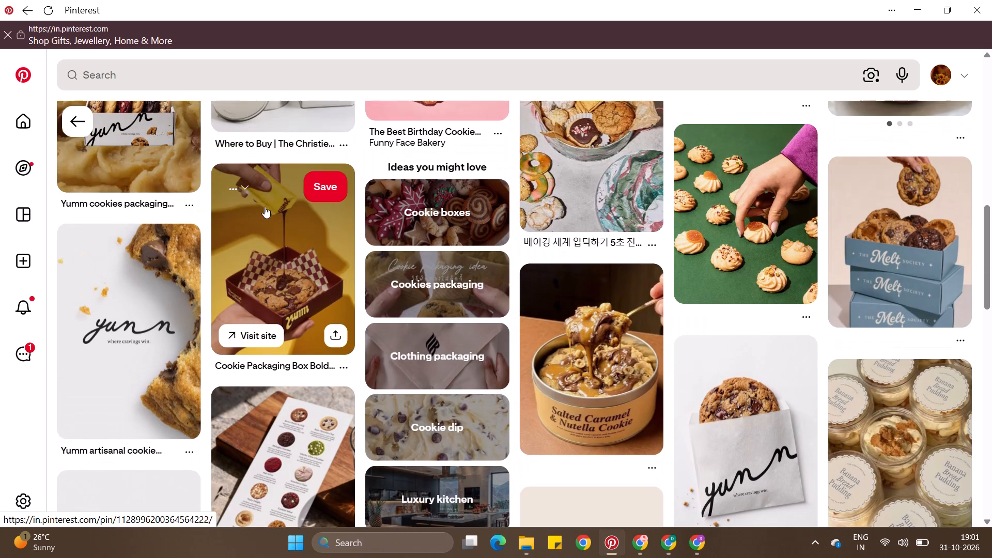
Open the "Cookie Packaging Box Bold Energetic Tasty Appetizing branding design" pin and browse its related pins.
left_click(298, 264)
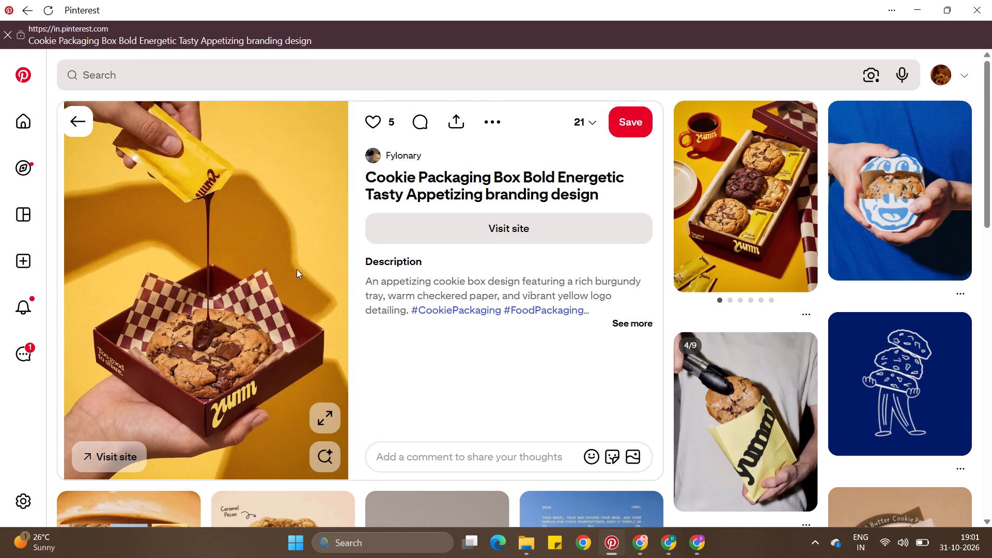
scroll(344, 328, "down", 2)
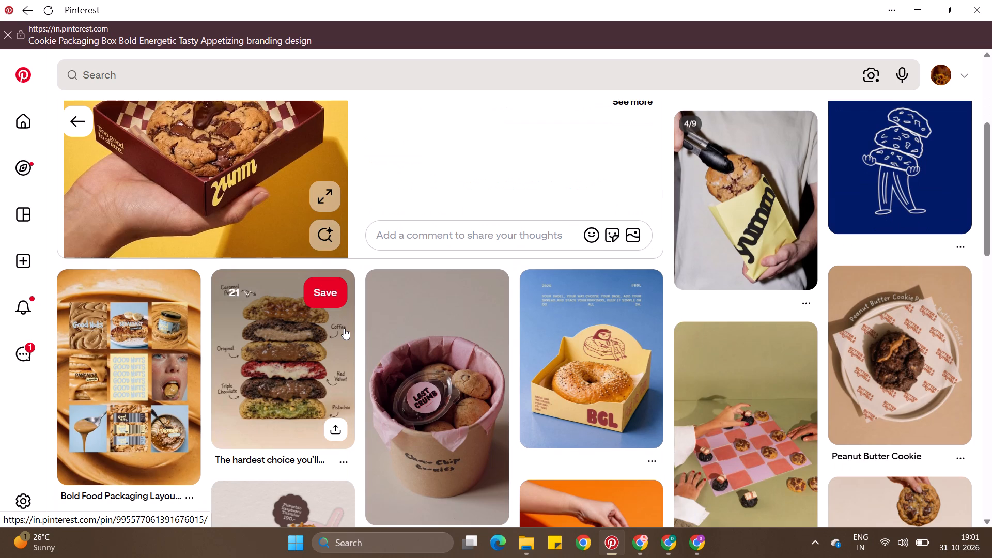
scroll(344, 328, "down", 2)
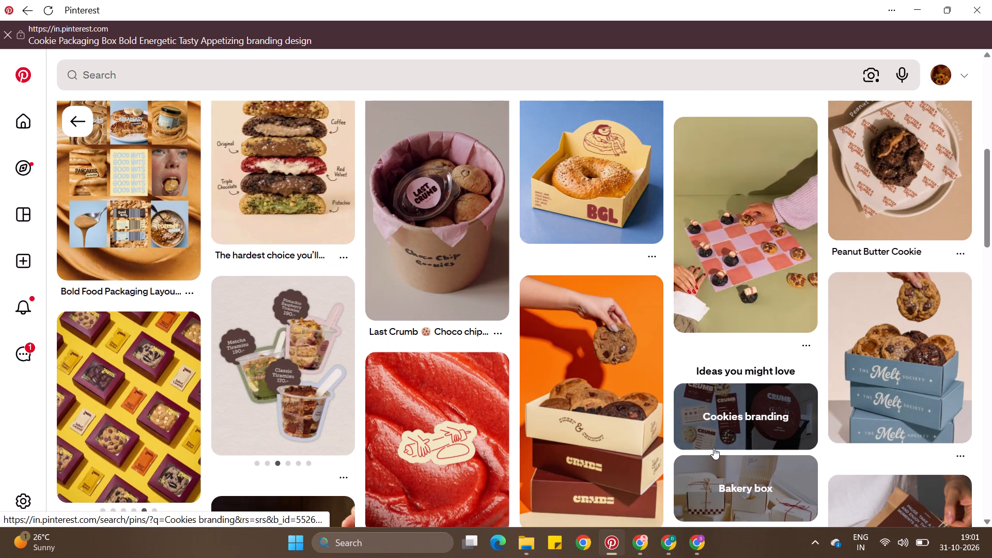
Switch to ChatGPT and check the progress of the cookie and milk image generation.
left_click(698, 553)
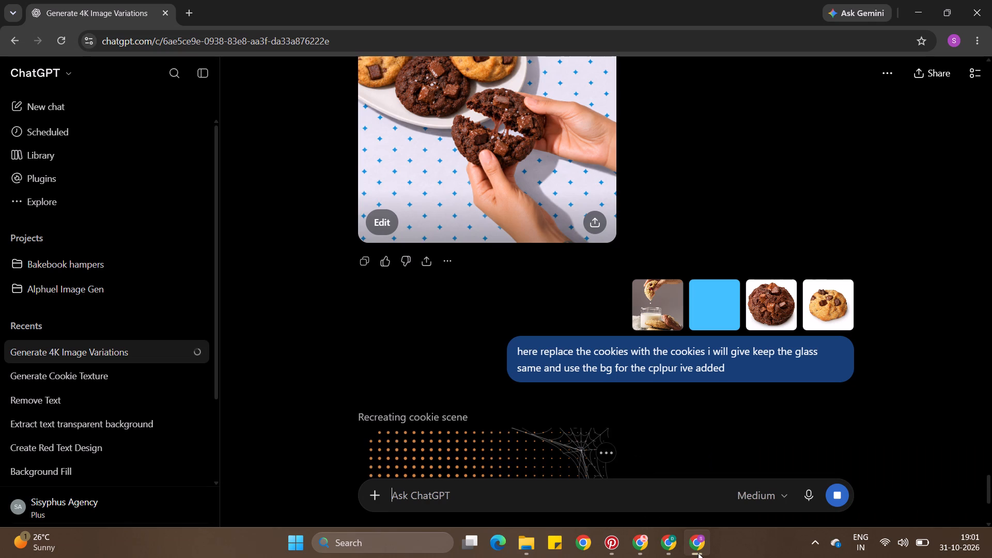
scroll(715, 378, "down", 5)
Switch to Pinterest and look through the pins related to the cookie packaging box pin and the previous pin for a mini cookie reference.
left_click(614, 551)
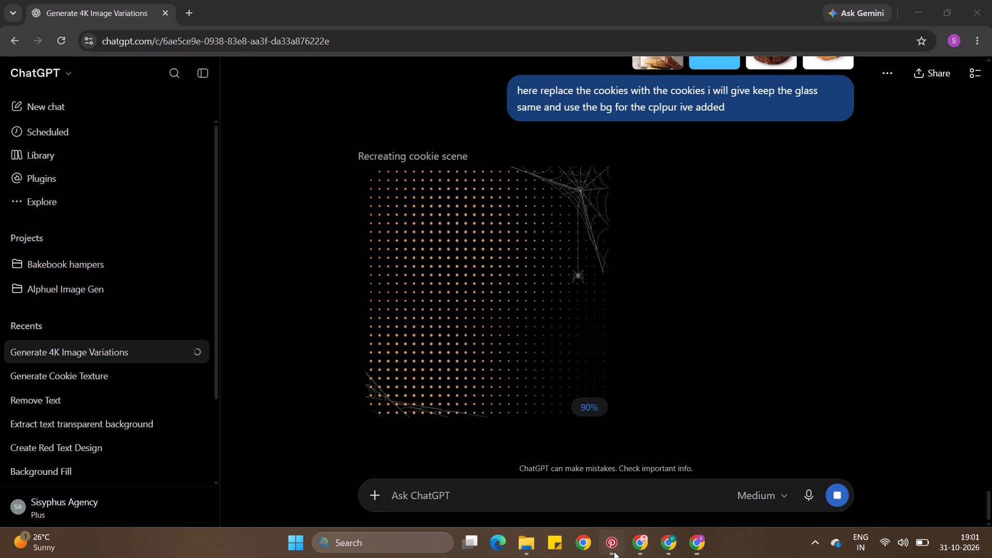
scroll(603, 444, "down", 5)
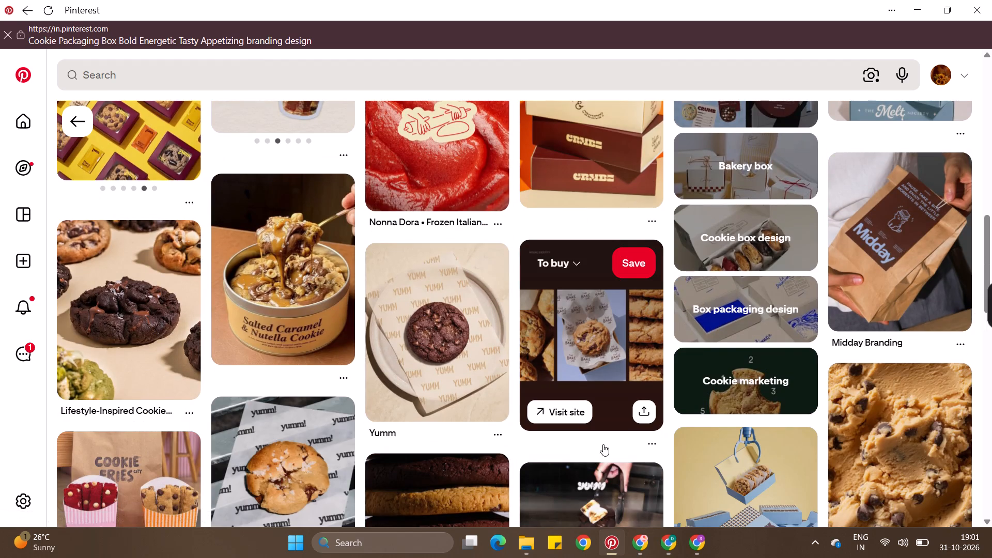
scroll(603, 444, "down", 2)
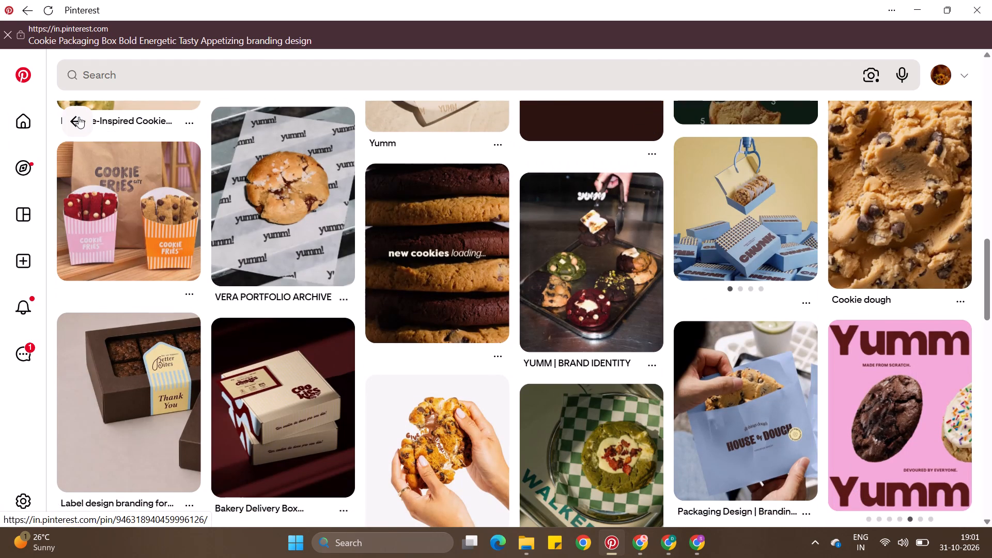
left_click(79, 117)
scroll(629, 316, "down", 1)
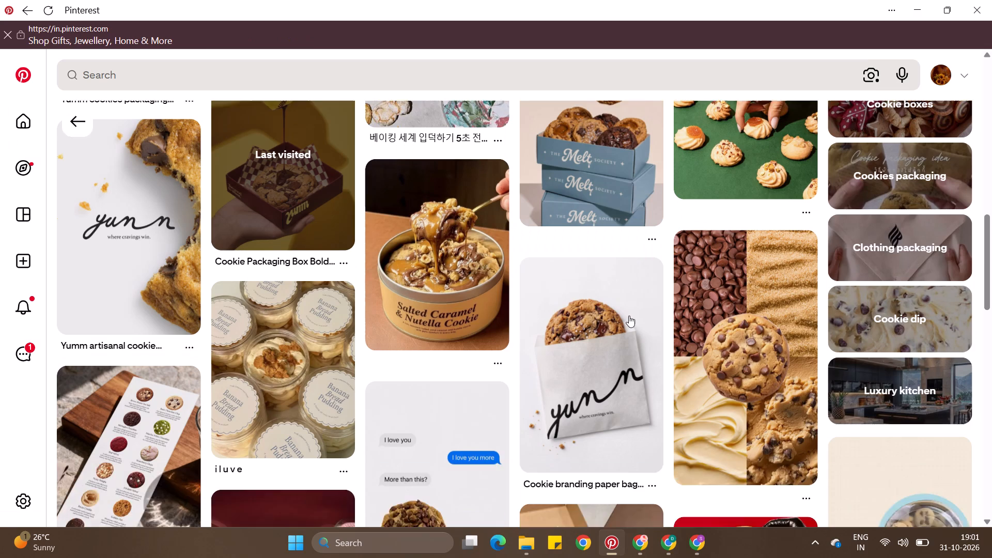
scroll(629, 316, "down", 6)
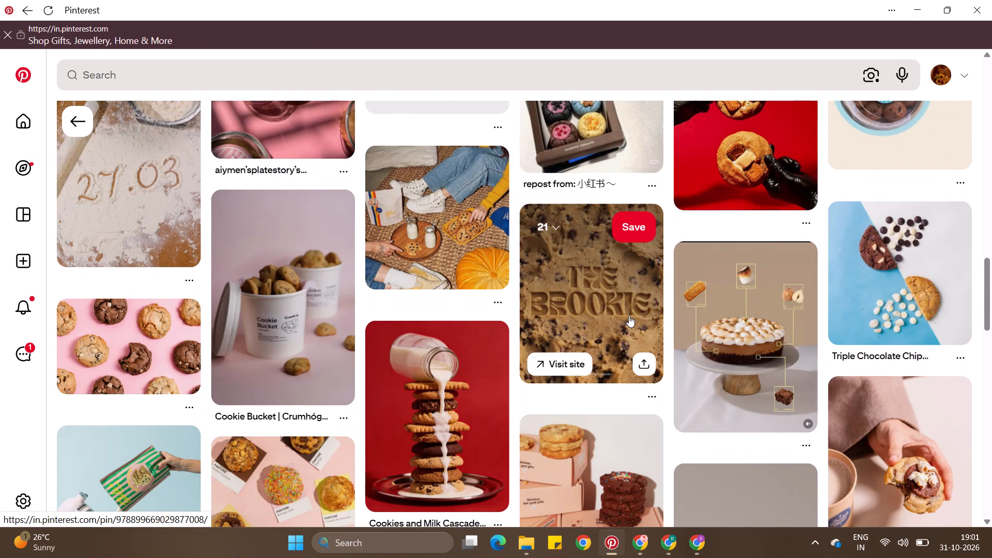
scroll(629, 316, "down", 2)
scroll(629, 316, "up", 2)
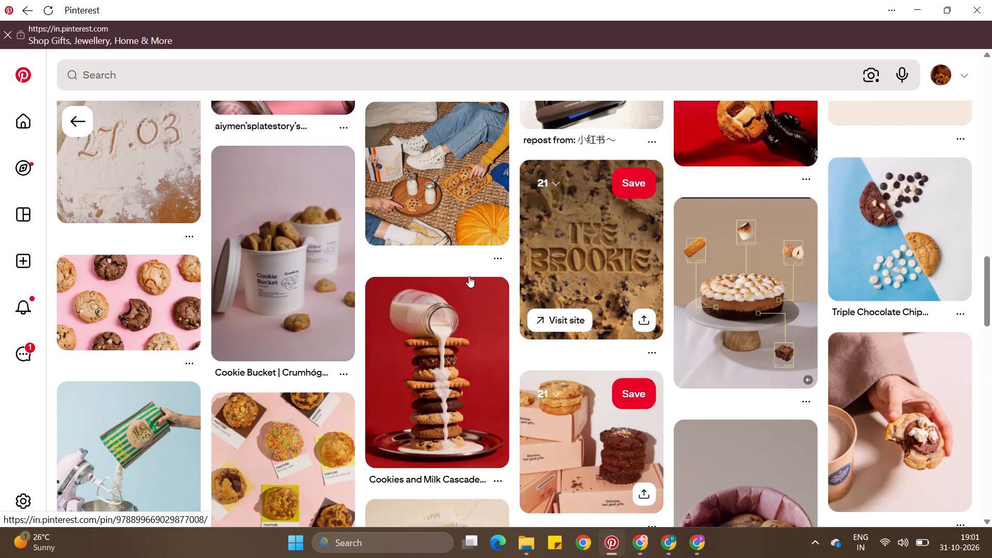
scroll(469, 276, "down", 2)
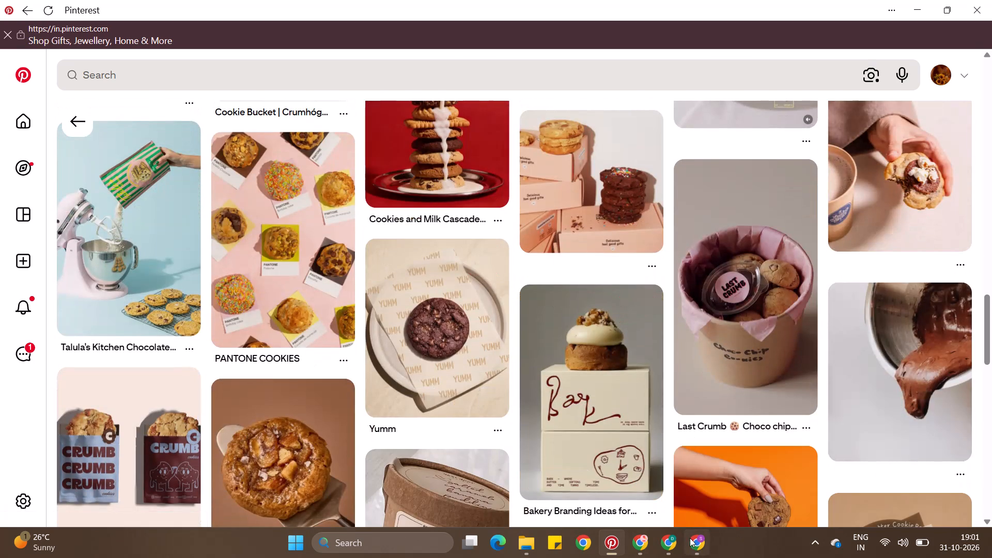
scroll(716, 344, "up", 2)
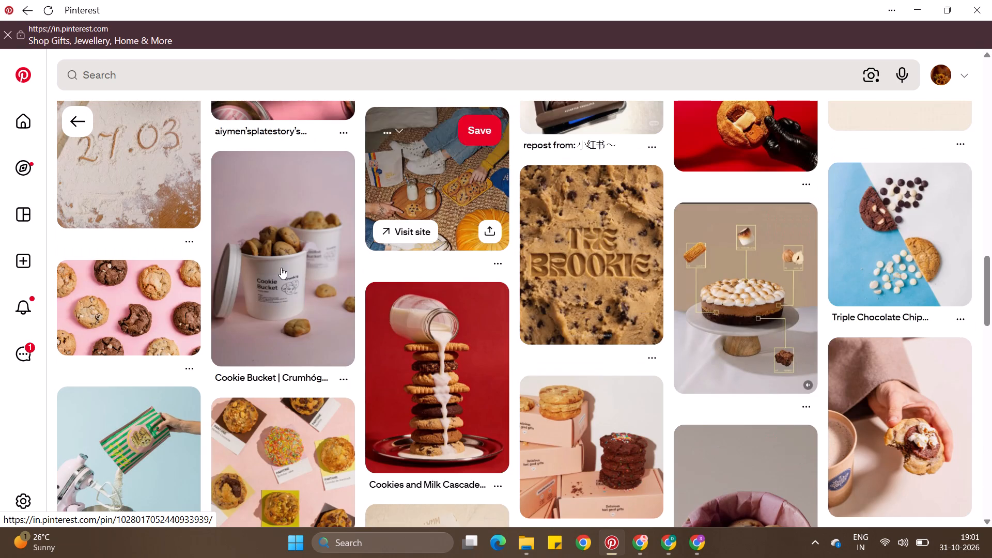
Open the "Cookie Bucket | Crumhóg Cookies" pin and browse its related pins.
left_click(281, 268)
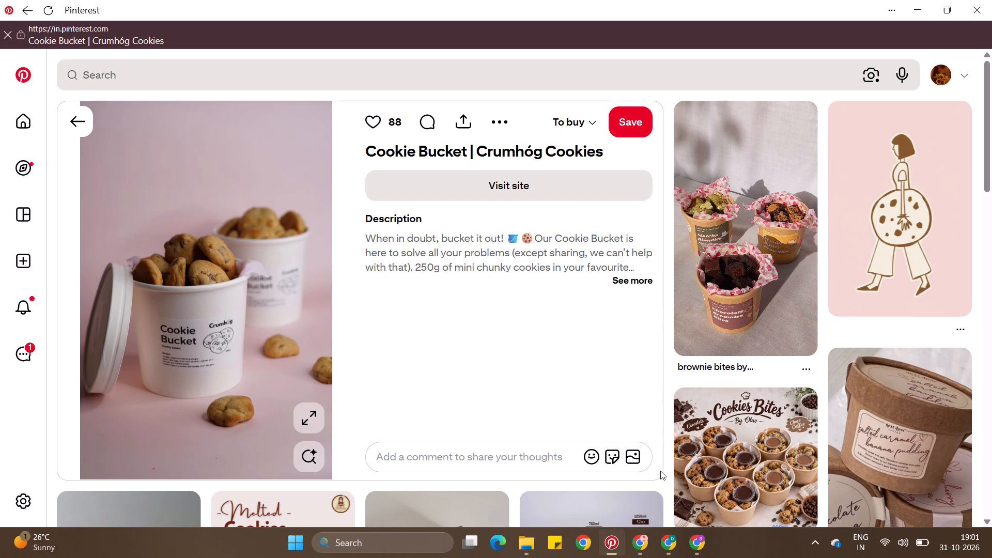
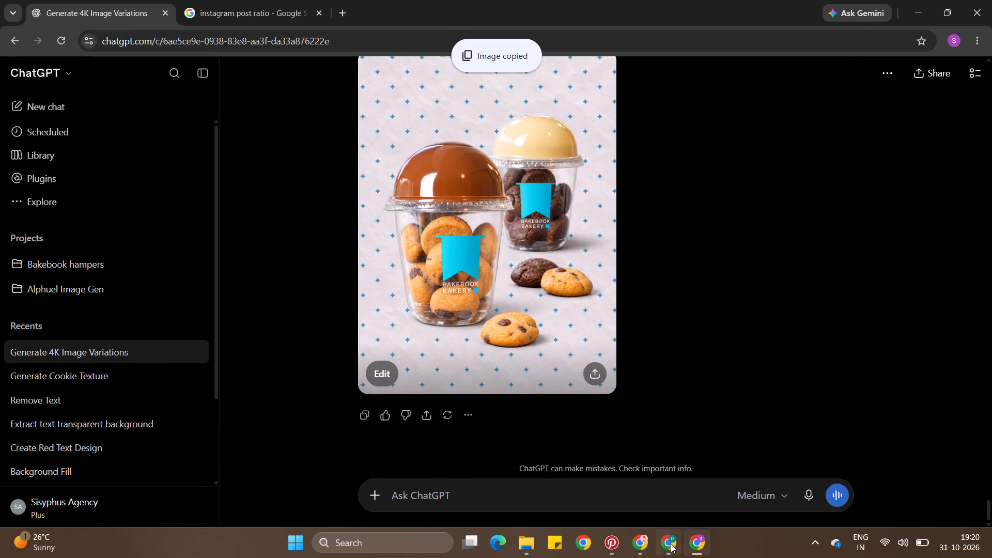
Switch to Canva, paste the copied two-cup cookie image with the dotted background onto page 8, and enlarge and position it to cover the page.
left_click(671, 544)
left_click(919, 476)
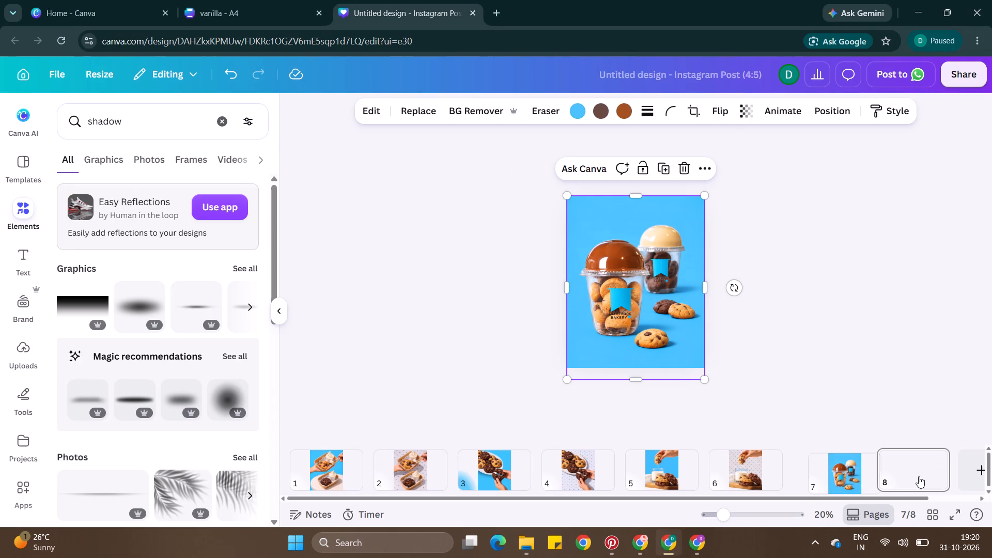
left_click(672, 286)
key("ctrl+v")
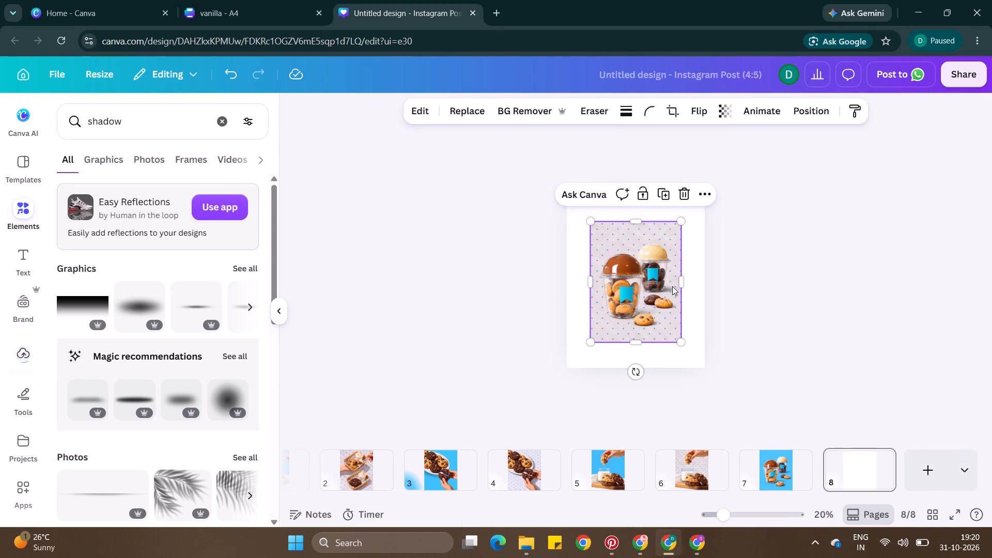
left_click_drag(638, 277, 613, 253)
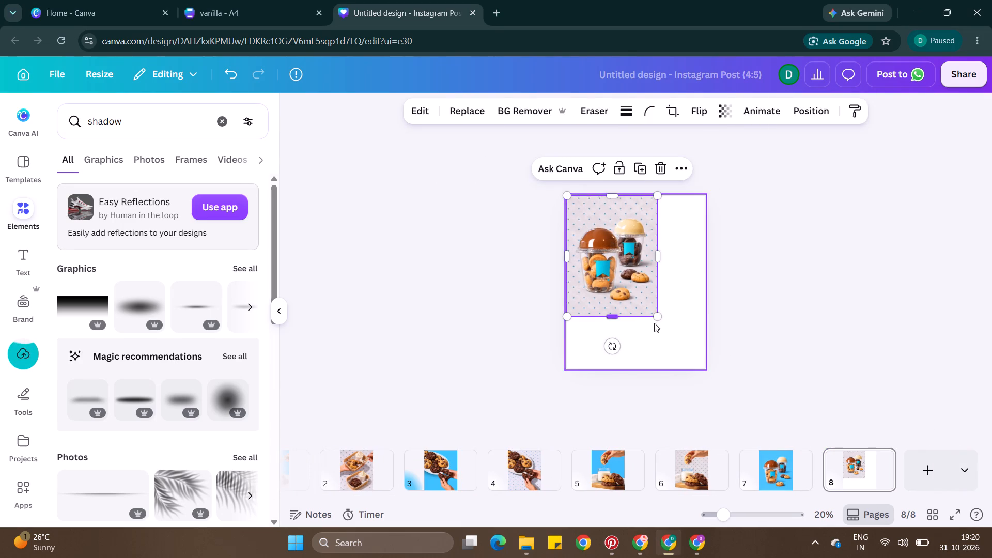
left_click_drag(655, 321, 709, 361)
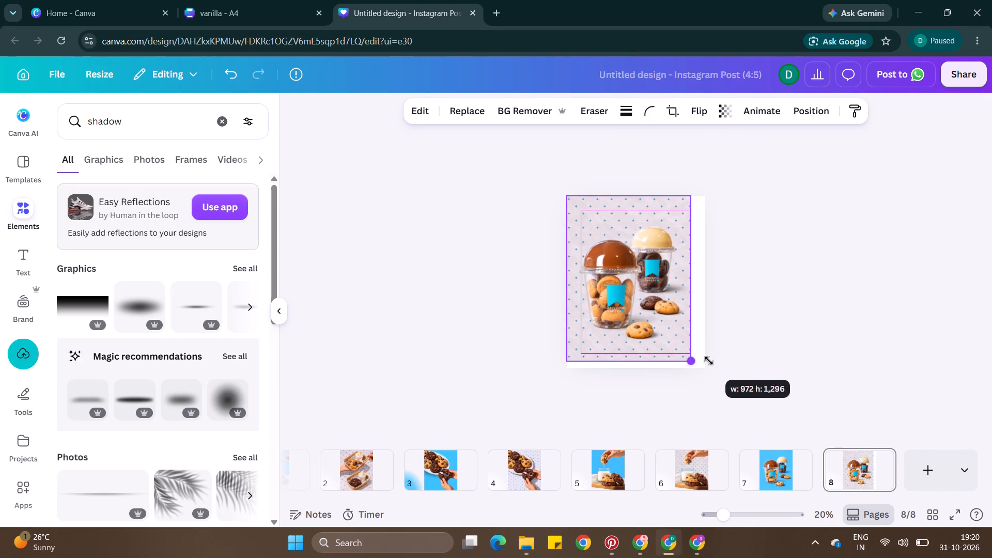
left_click_drag(709, 361, 719, 370)
left_click(669, 328)
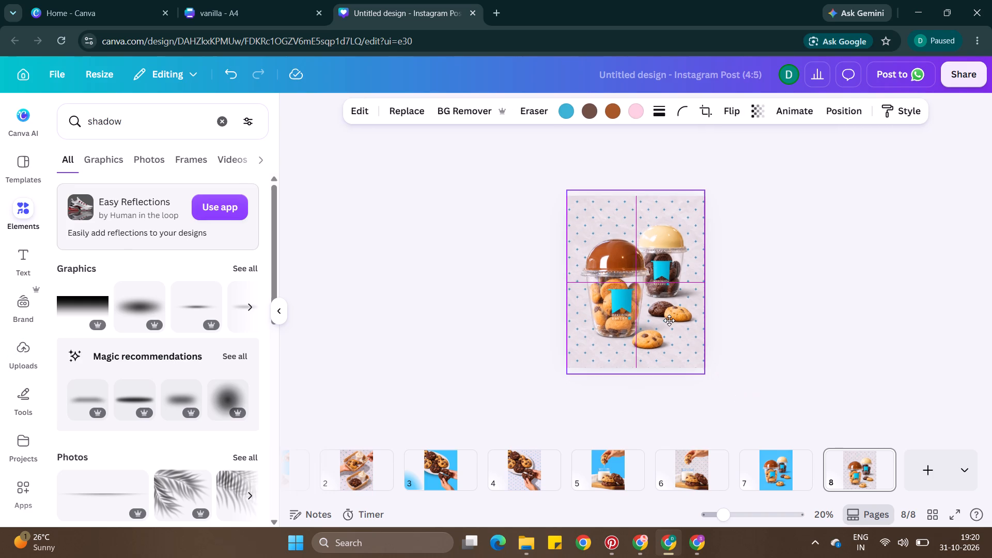
Switch to Pinterest and search for "coookie photoshoot".
left_click(608, 540)
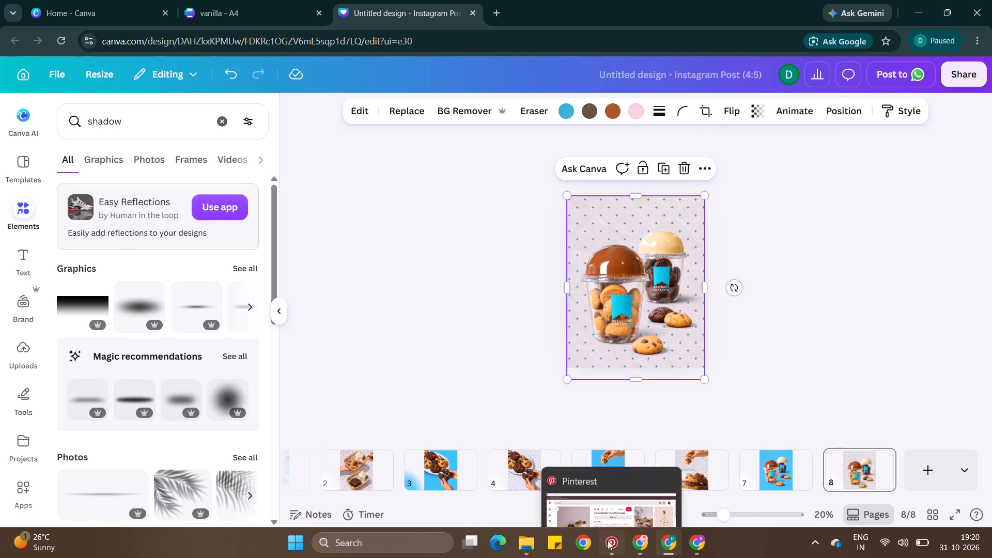
left_click_drag(577, 93, 573, 80)
left_click(573, 80)
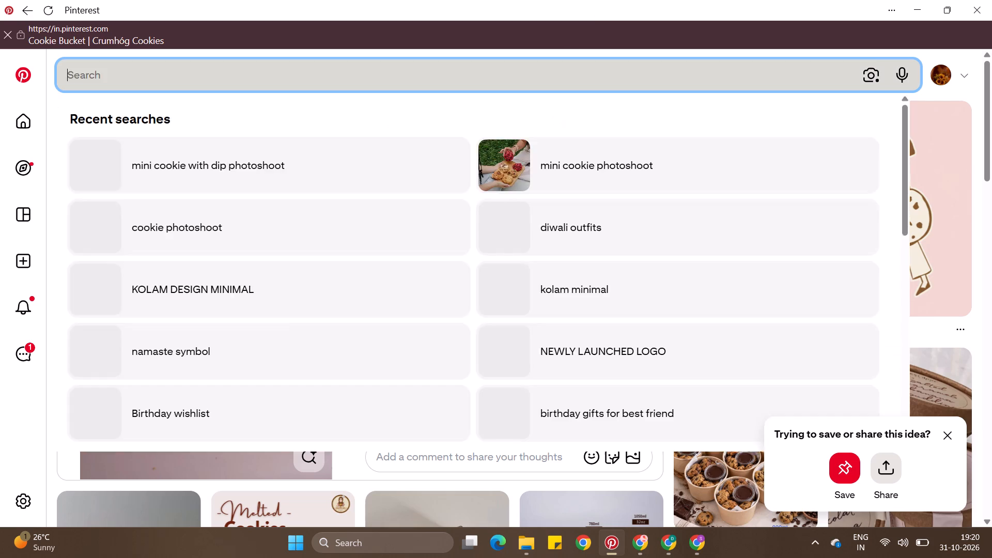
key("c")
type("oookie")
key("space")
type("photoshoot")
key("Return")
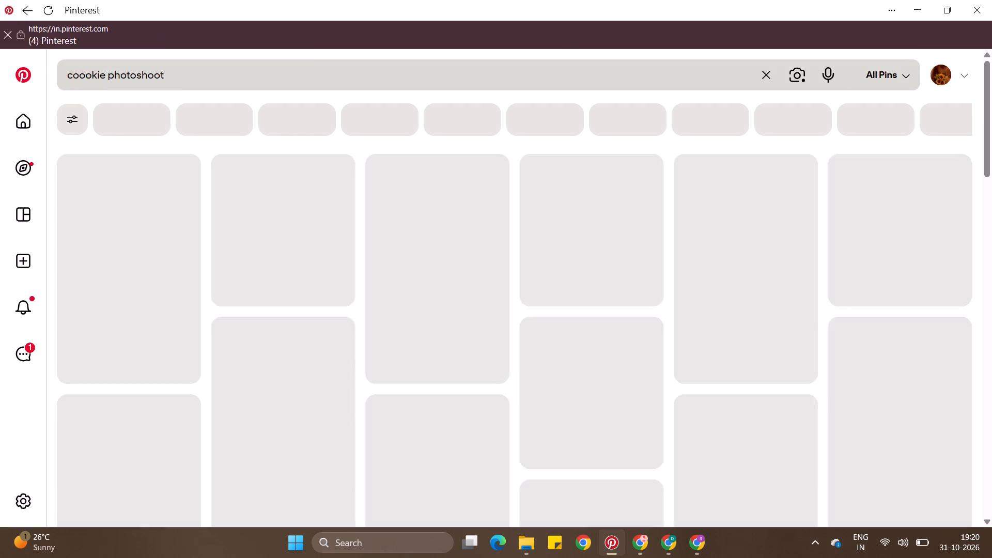
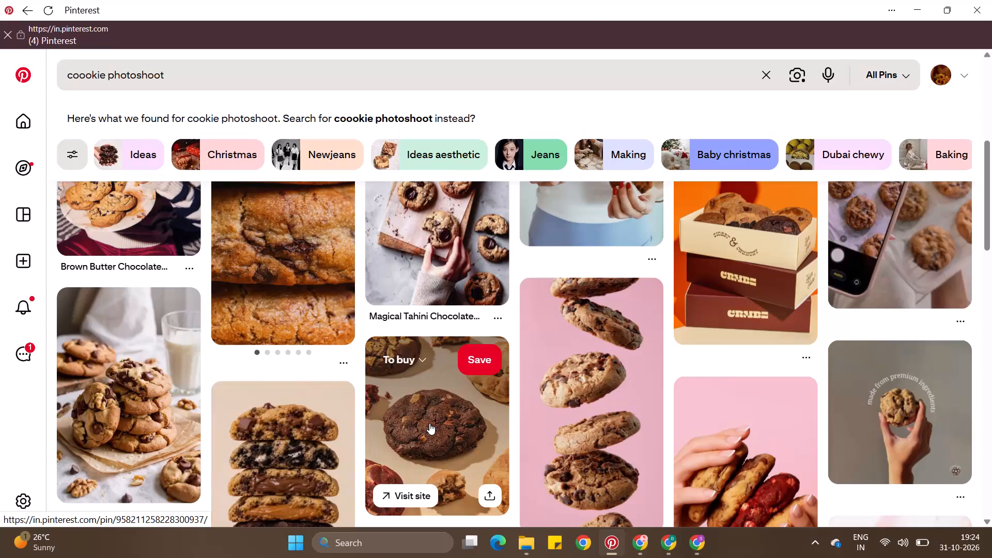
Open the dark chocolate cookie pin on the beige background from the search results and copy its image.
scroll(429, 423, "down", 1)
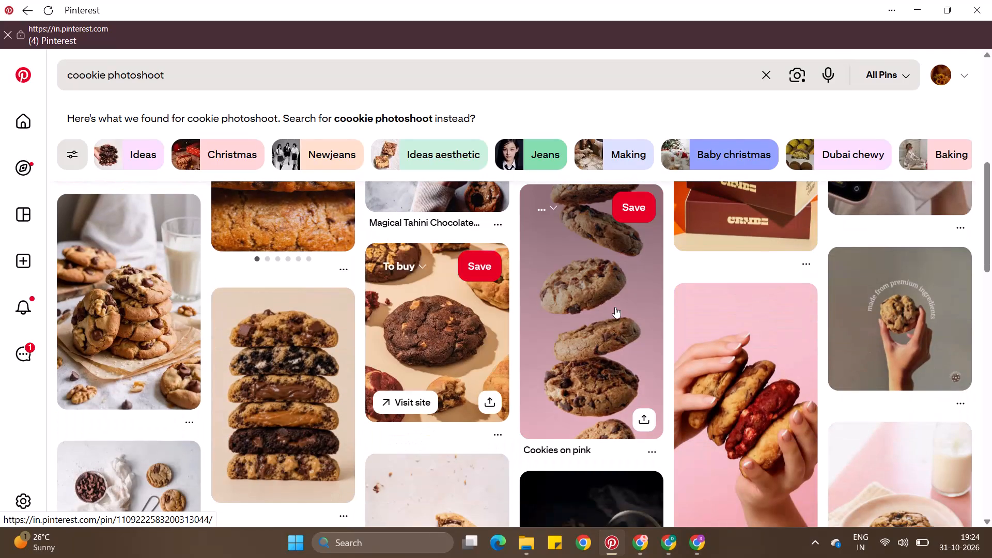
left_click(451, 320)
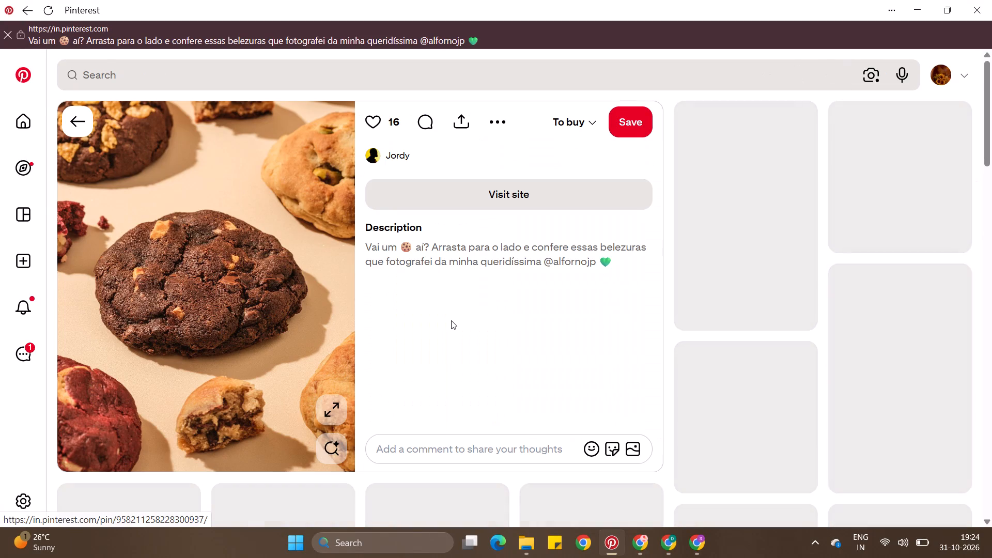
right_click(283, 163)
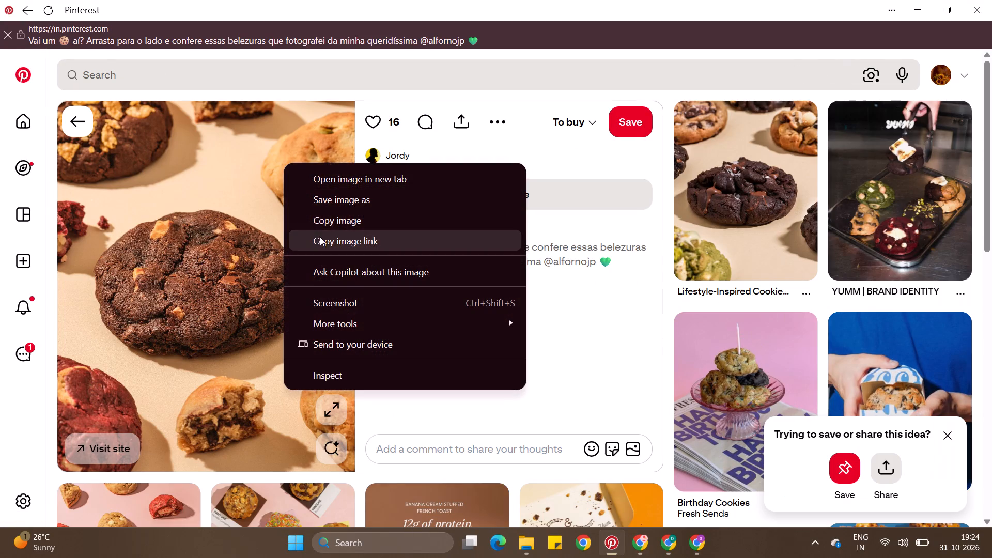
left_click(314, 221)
scroll(369, 351, "down", 3)
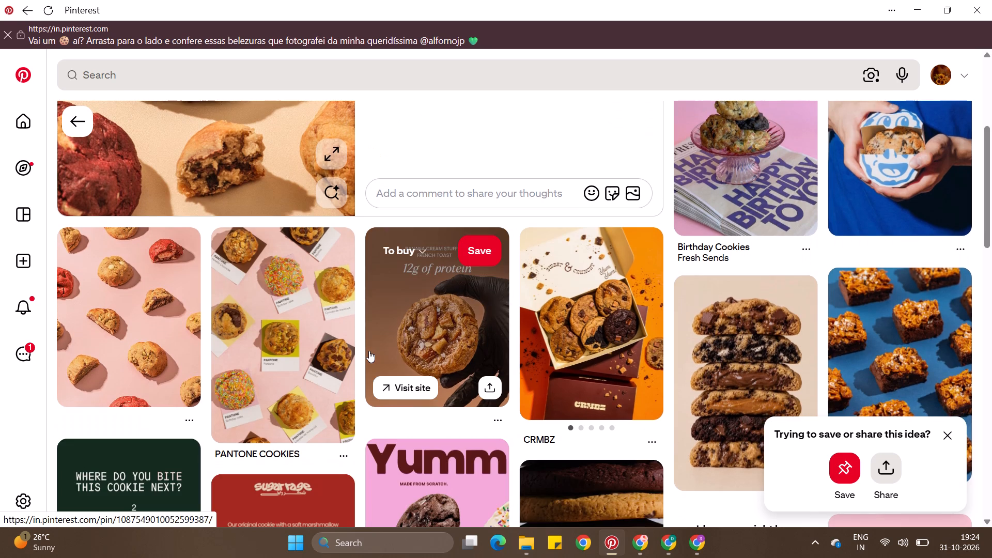
scroll(369, 351, "up", 2)
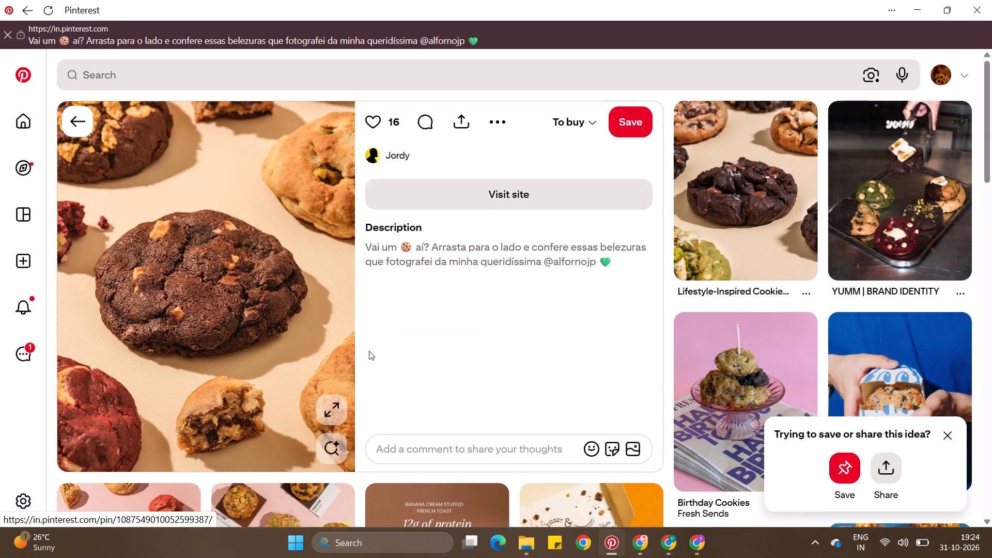
scroll(460, 408, "down", 2)
left_click(148, 353)
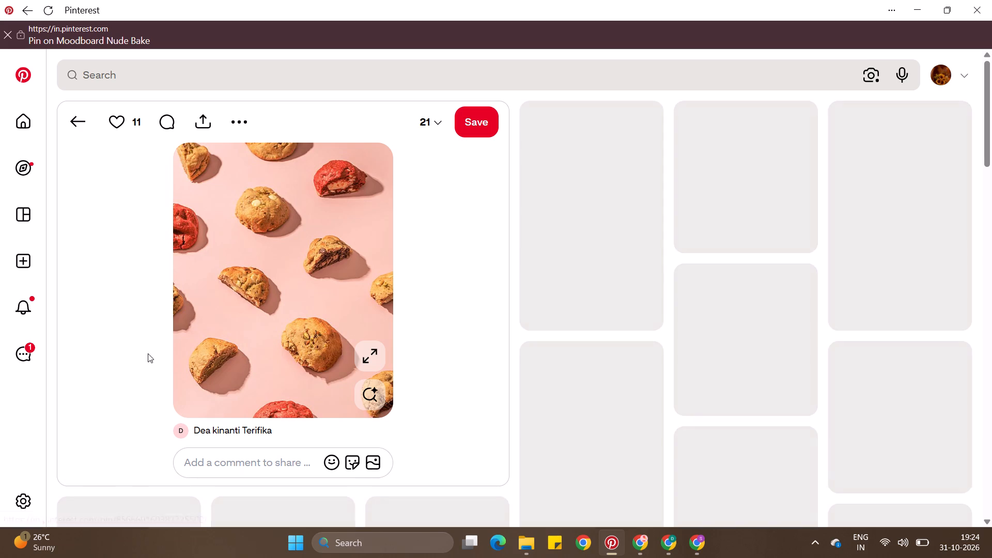
right_click(306, 224)
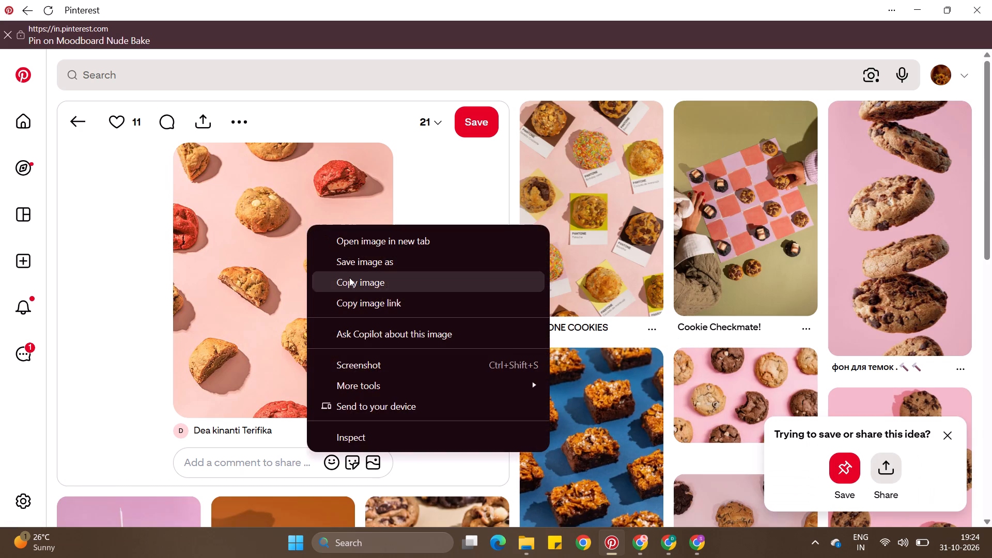
left_click(350, 278)
scroll(572, 416, "down", 2)
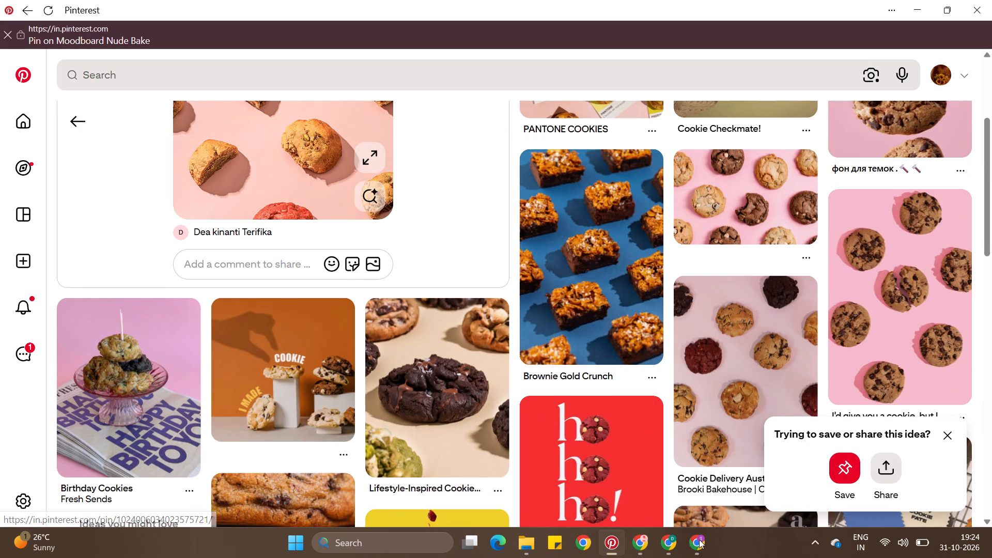
left_click(705, 550)
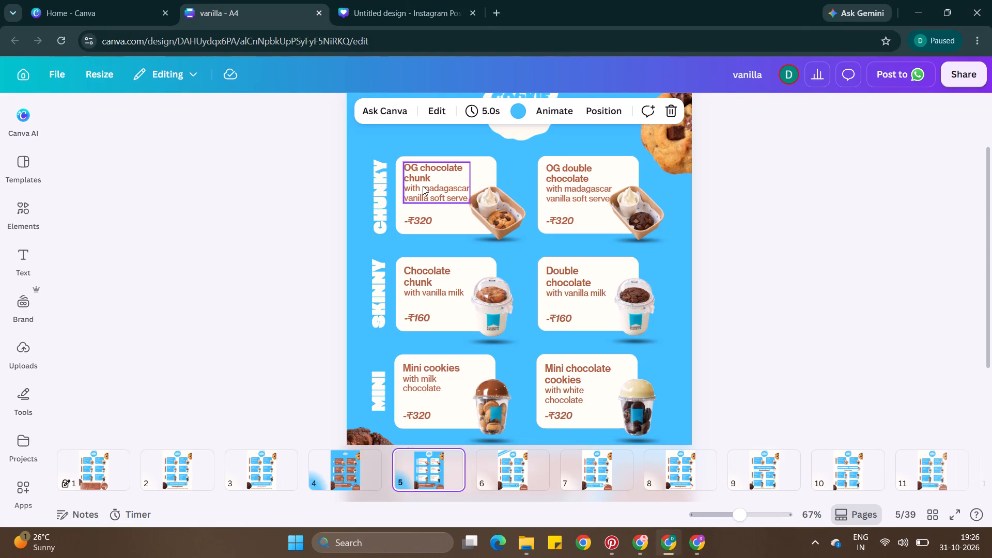
Copy the "OG chocolate chunk with madagascar vanilla soft serve" text from the vanilla menu onto page 1's upper-left blue area.
key("ctrl+c")
left_click(382, 0)
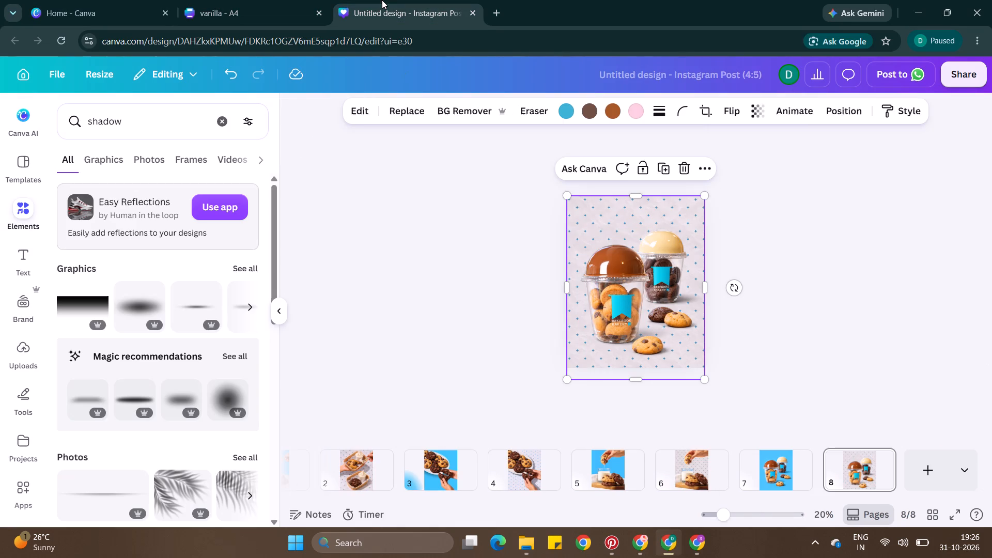
left_click(363, 465)
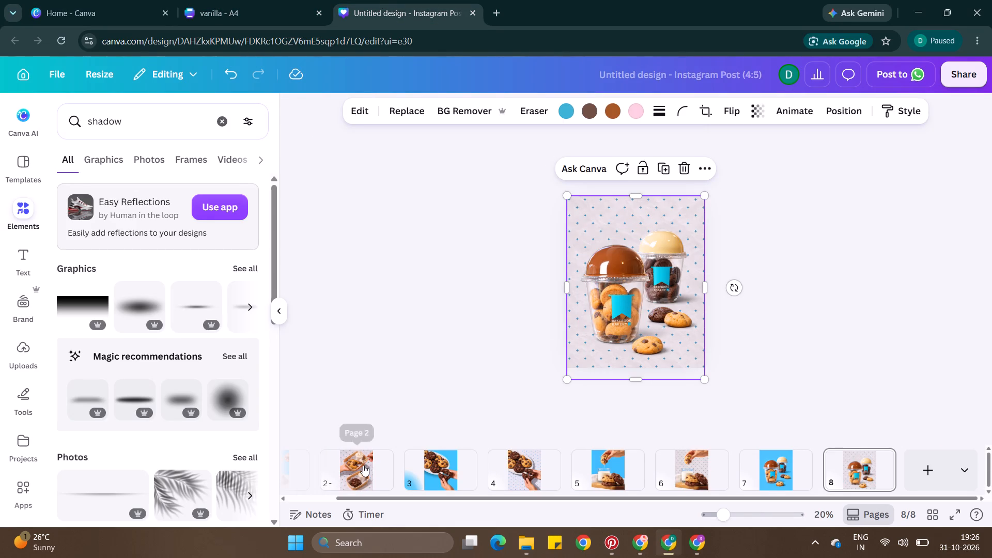
scroll(363, 465, "right", 2)
left_click(345, 457)
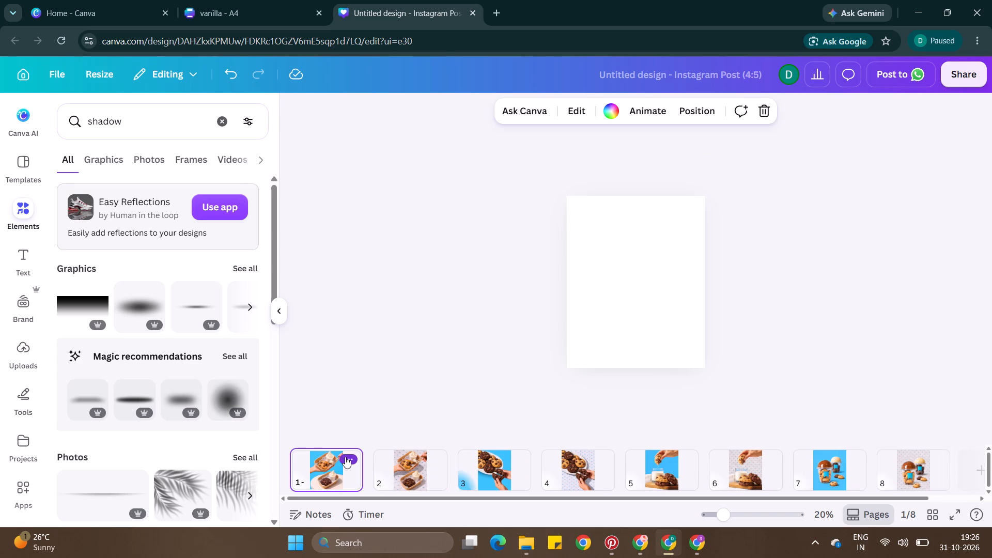
key("ctrl+v")
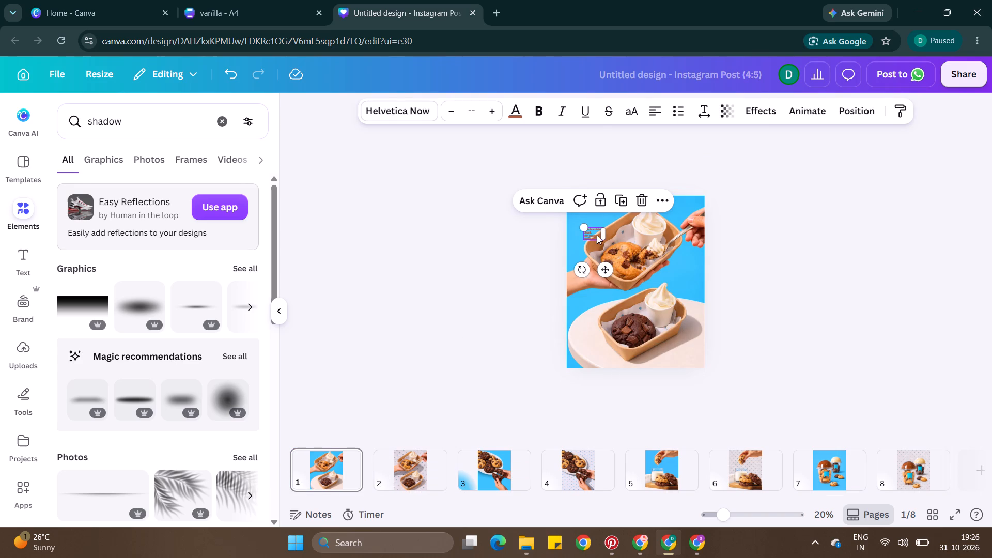
left_click_drag(596, 235, 594, 219)
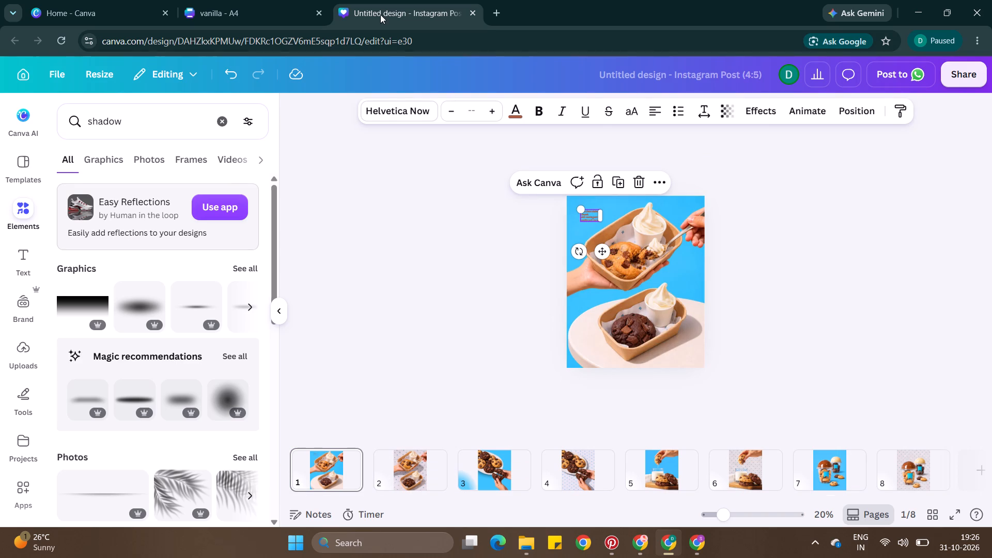
Copy the menu's "OG double chocolate" description onto page 1, place it above the lower tub near the right edge, and right-align it.
left_click(255, 2)
left_click(577, 182)
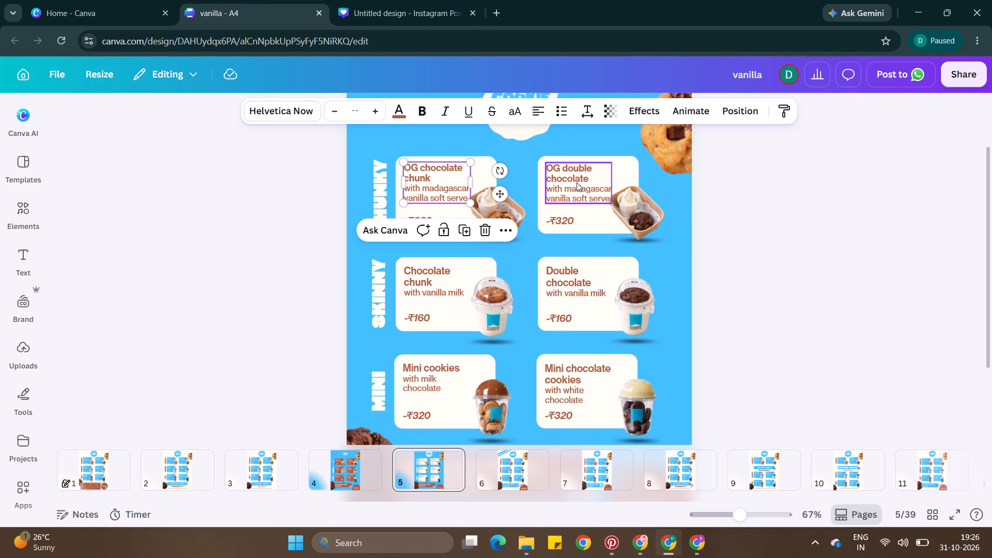
key("ctrl+c")
left_click(421, 0)
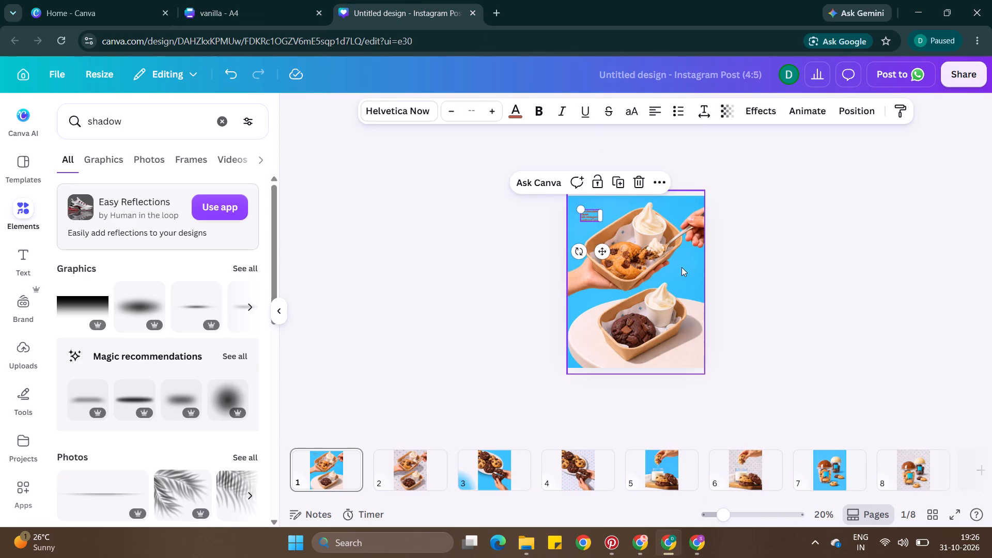
left_click(681, 267)
key("ctrl+v")
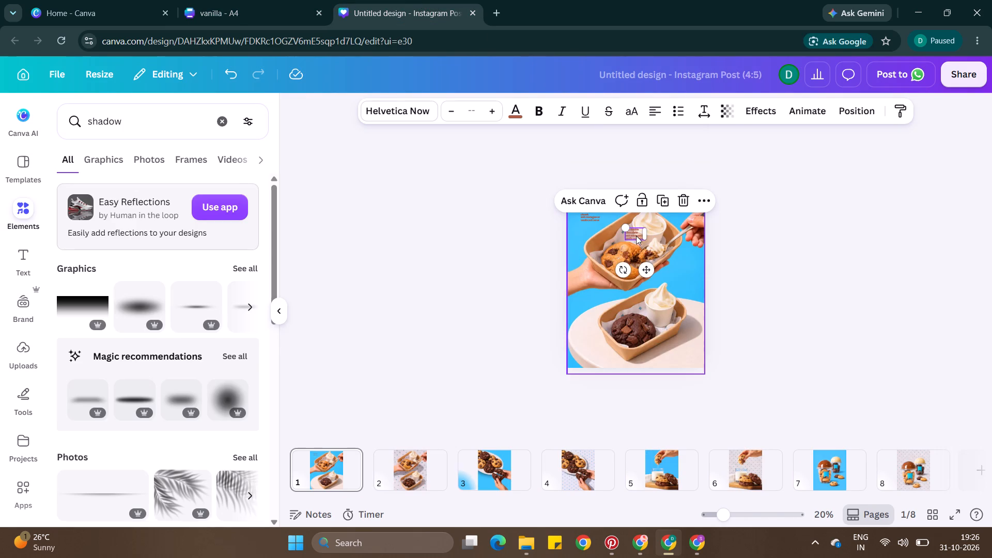
left_click_drag(636, 236, 683, 281)
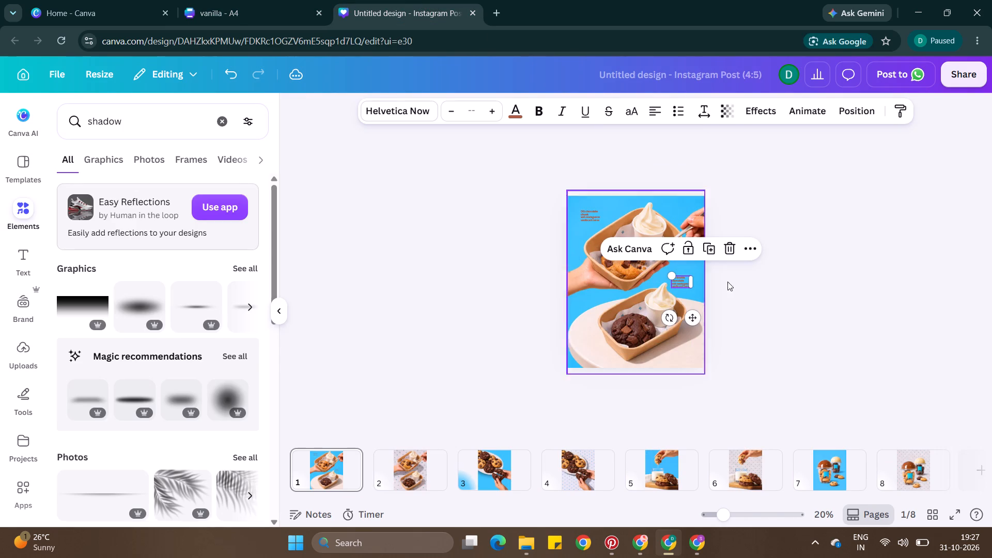
double_click(656, 116)
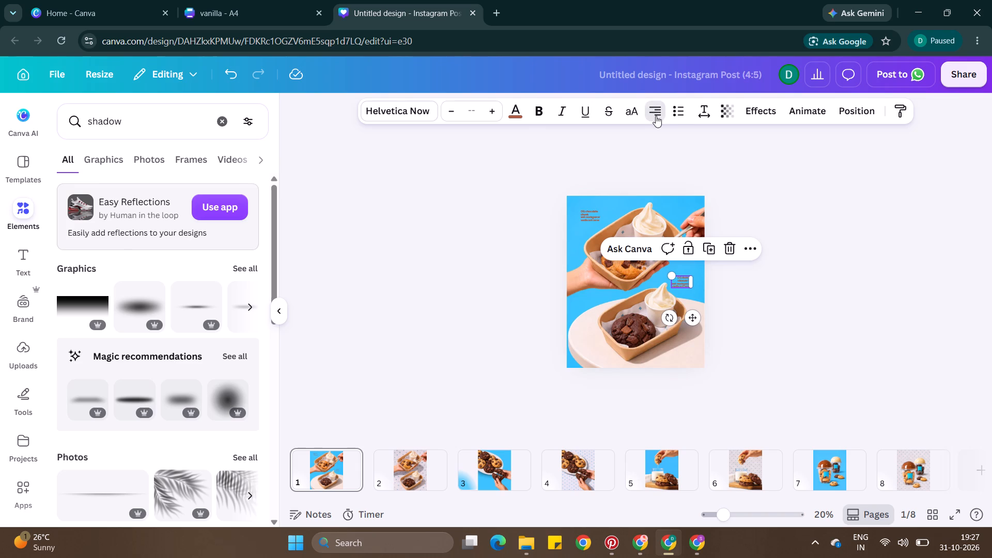
left_click_drag(735, 240, 801, 226)
double_click(801, 226)
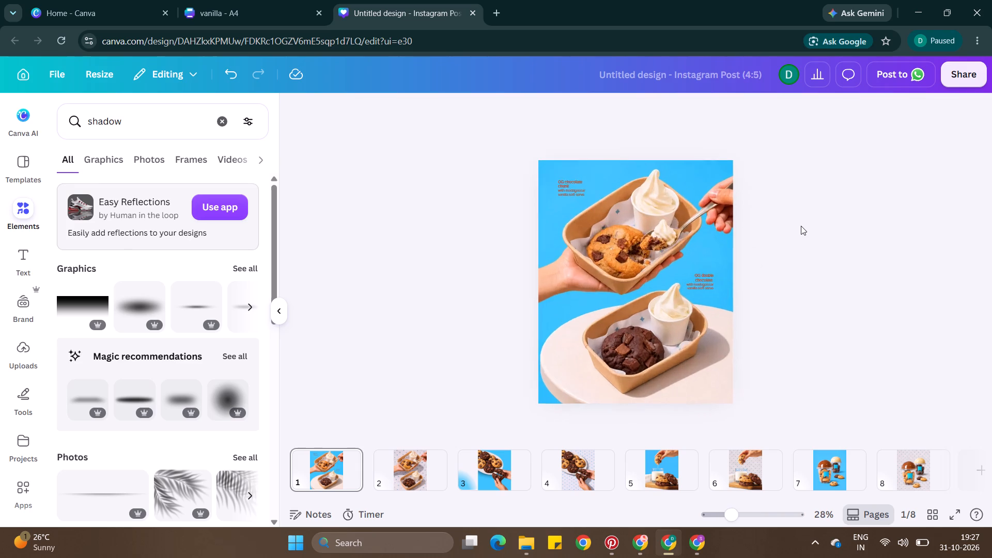
Fine-tune the positions of the two cookie captions on the blue areas of page 1.
left_click_drag(750, 320, 766, 333)
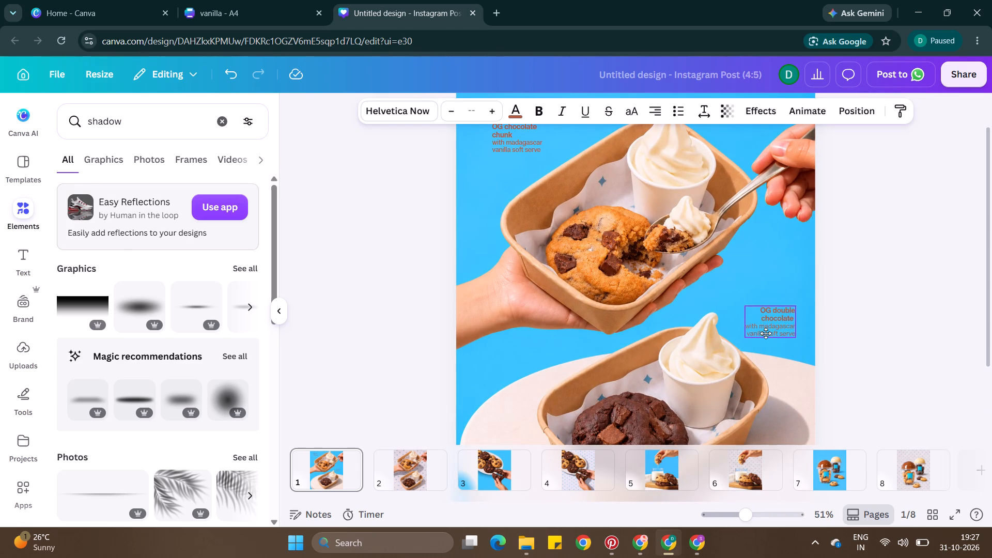
left_click_drag(766, 333, 765, 336)
scroll(701, 294, "up", 1)
left_click_drag(498, 181, 497, 181)
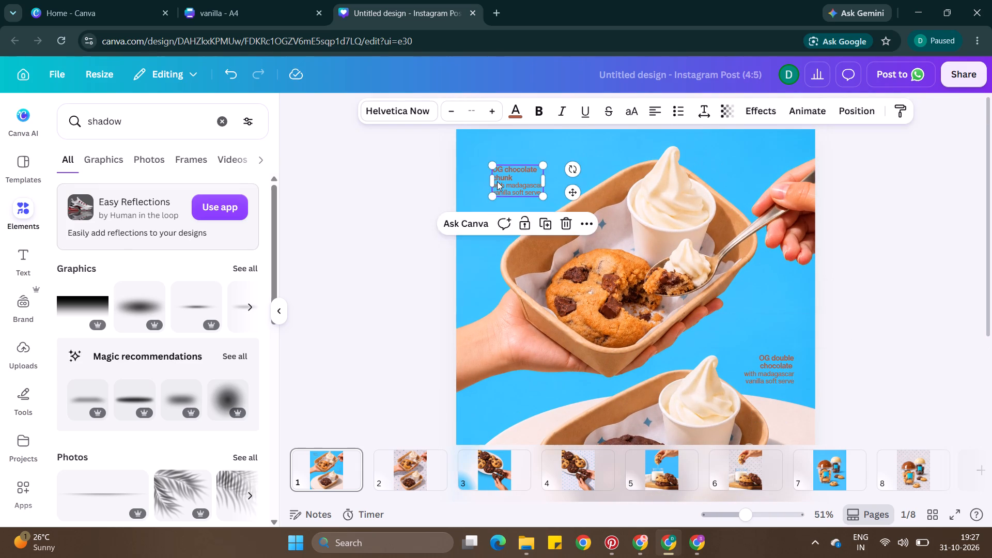
left_click_drag(497, 181, 497, 195)
Change the text colour of both cookie captions on page 1 to white.
left_click(512, 114)
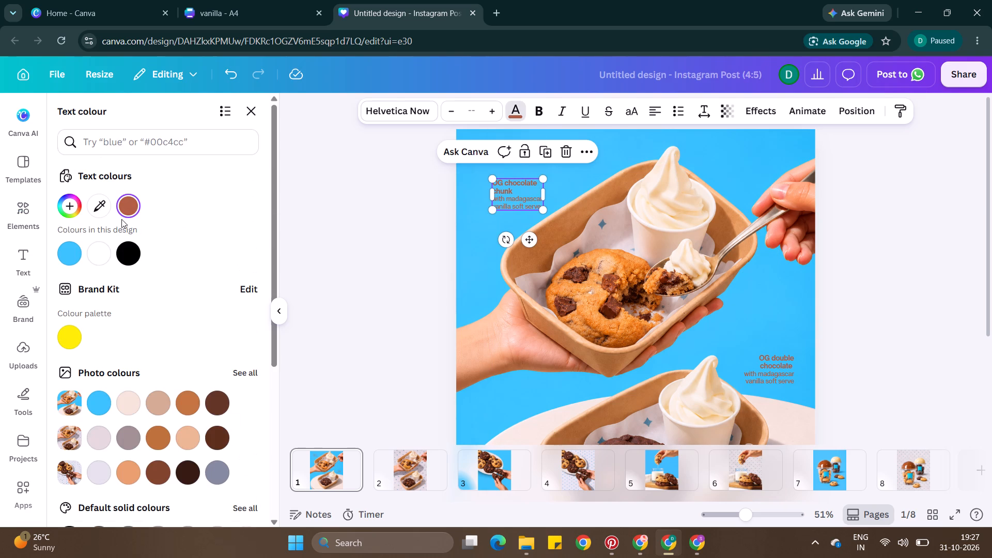
left_click(104, 253)
left_click(772, 378)
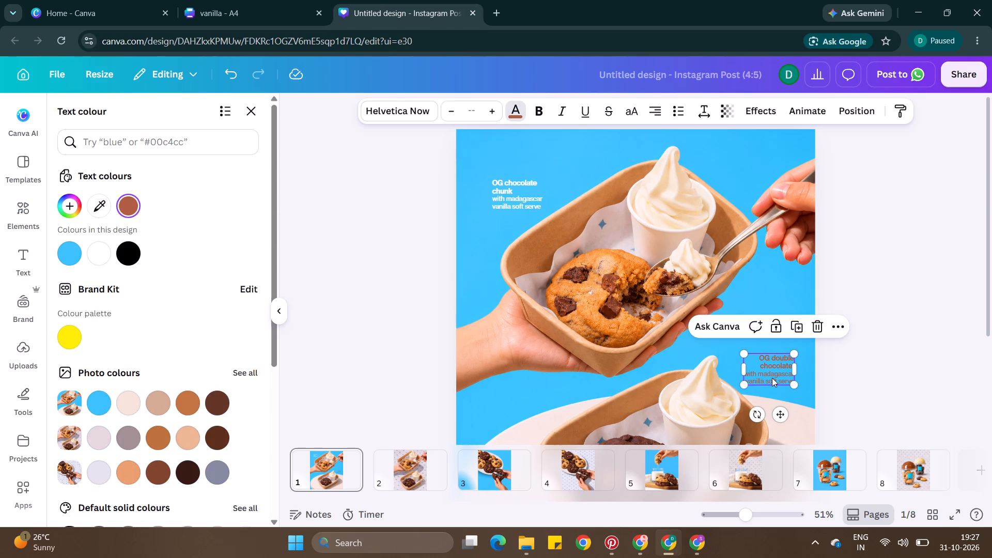
left_click(106, 259)
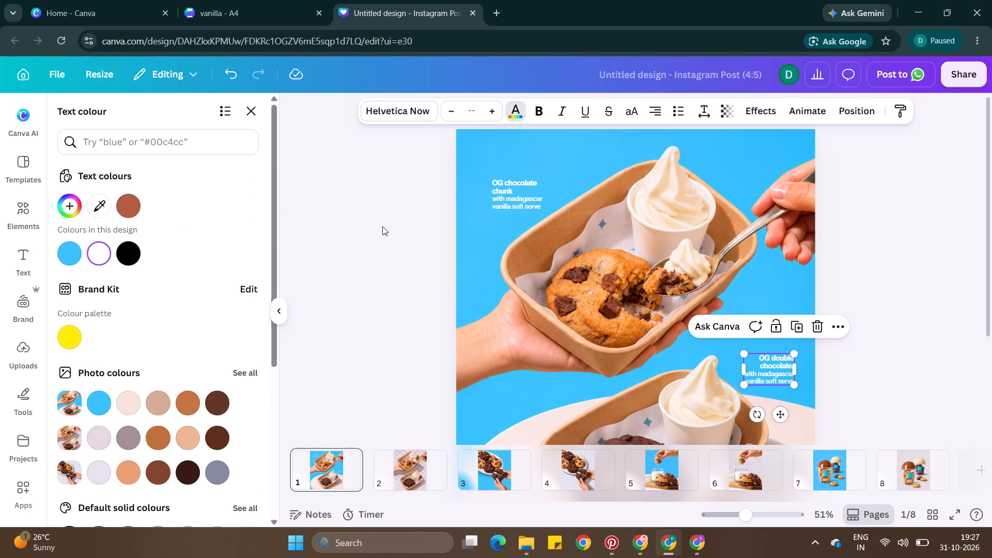
triple_click(382, 226)
Move the "OG chocolate chunk" caption slightly higher on page 1.
left_click(564, 185)
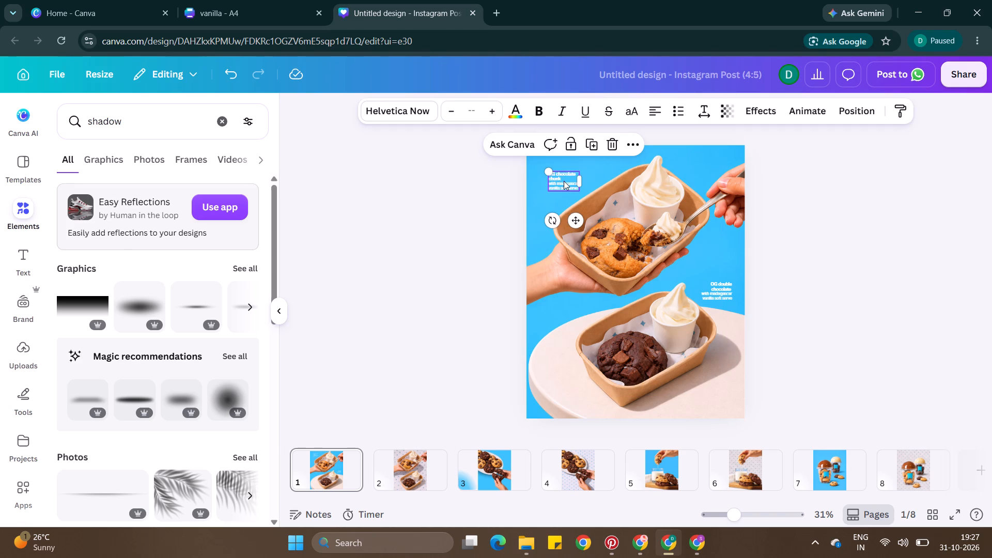
left_click(563, 179)
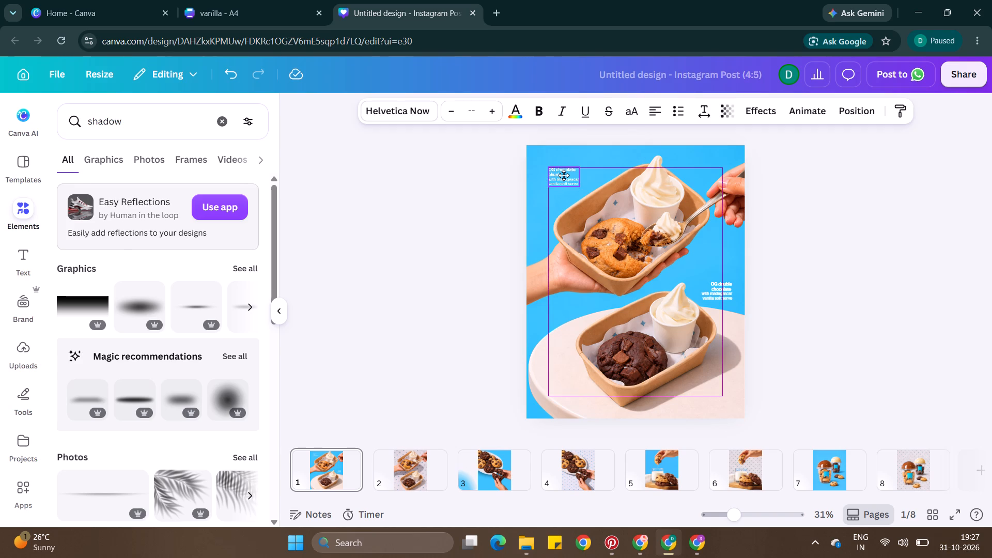
Copy the brown splash shape from the vanilla menu's bottom corner onto page 1 and place it over the "OG double chocolate" caption.
left_click(336, 0)
left_click(262, 0)
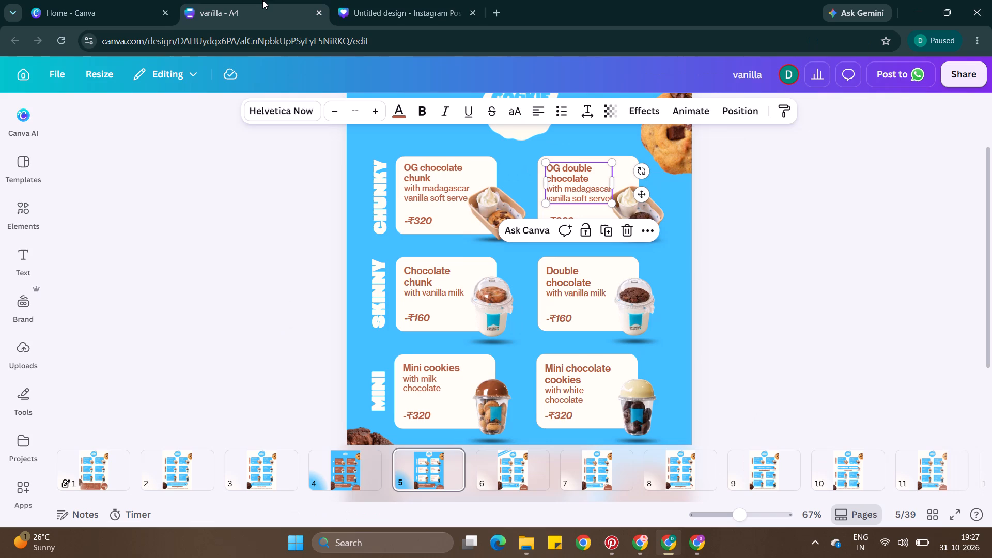
scroll(478, 327, "down", 2)
left_click(667, 391)
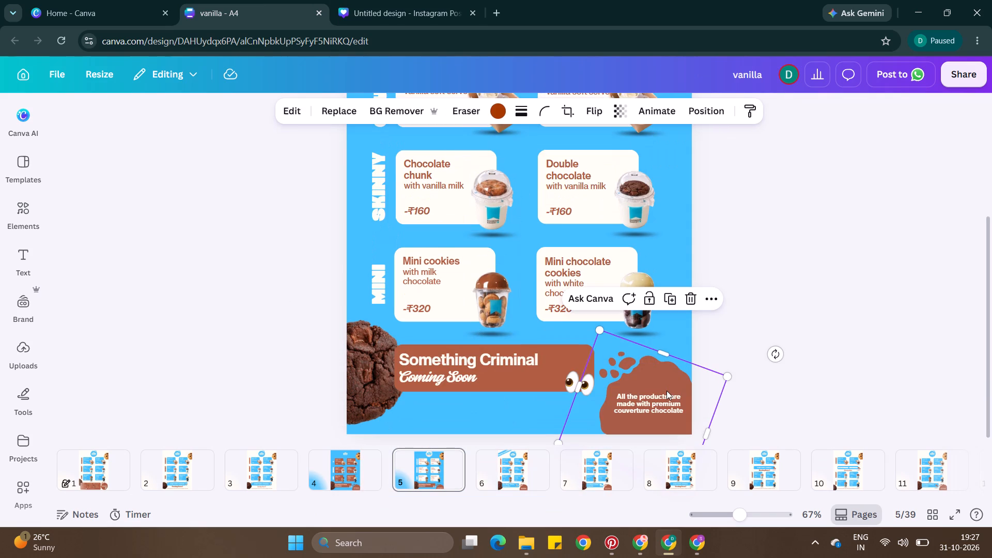
key("ctrl+c")
left_click(207, 0)
left_click(207, 0)
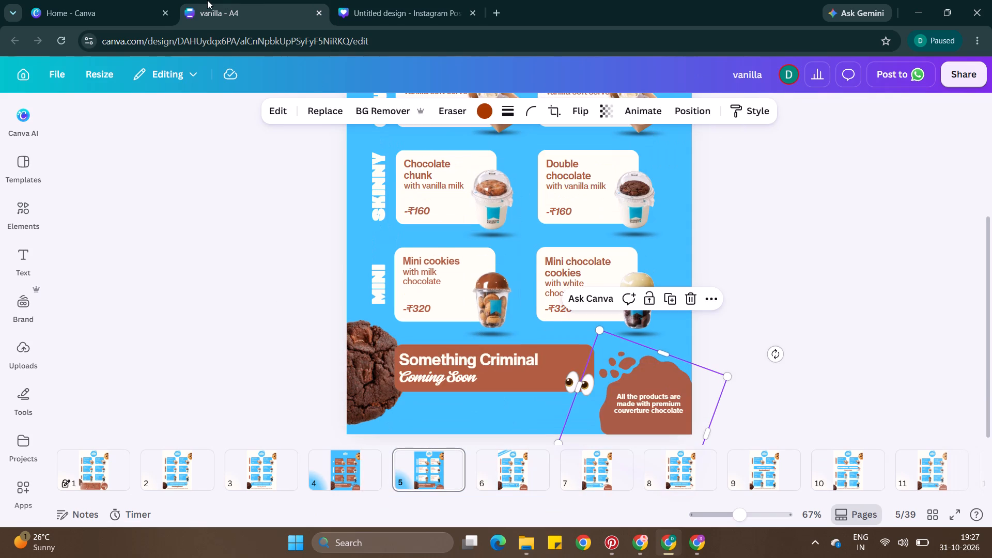
left_click(433, 3)
double_click(501, 303)
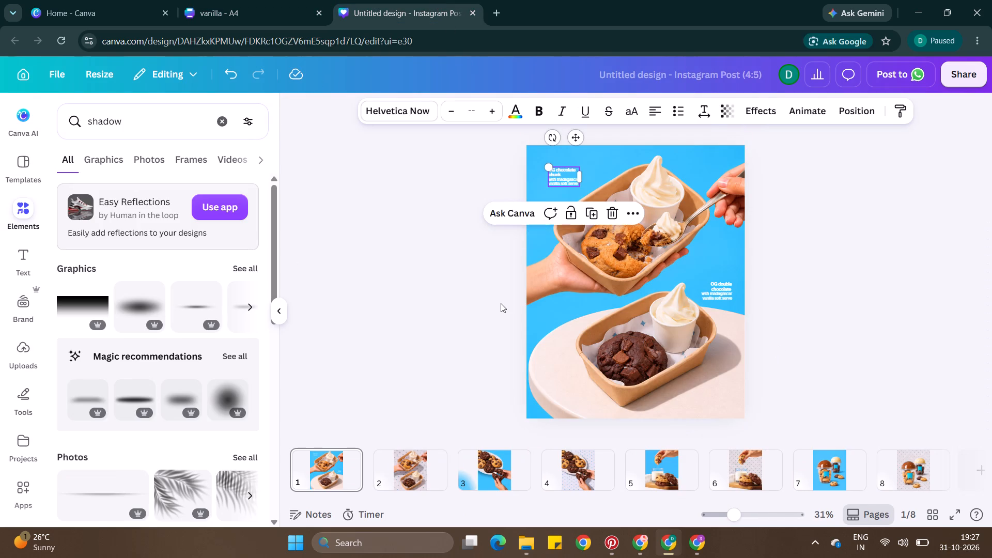
key("ctrl+v")
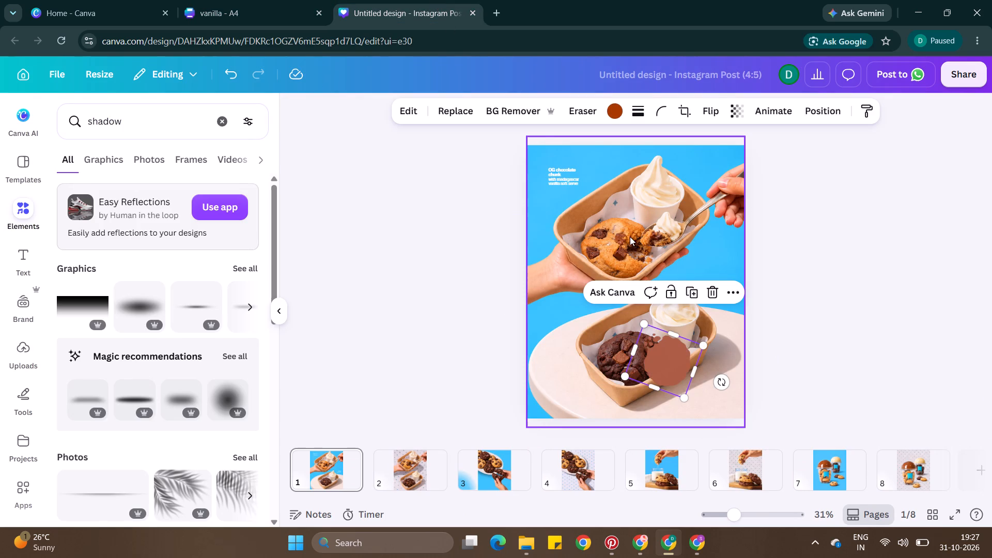
left_click_drag(661, 369, 723, 288)
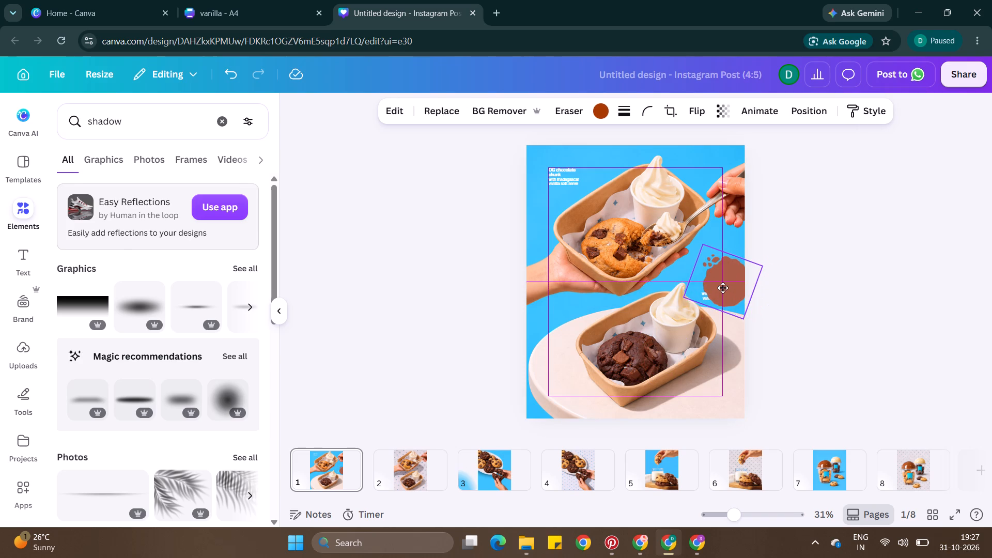
left_click_drag(723, 288, 714, 294)
Duplicate page 1.
left_click(319, 470)
key("ctrl+d")
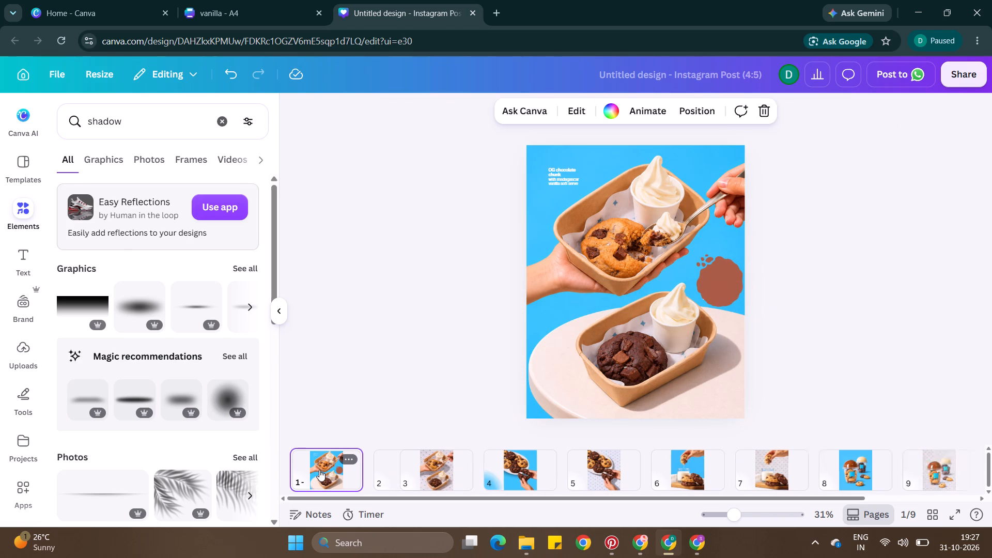
On the duplicated page, layer the brown splash between the photo and the "OG double chocolate" caption, and centre it behind that text.
left_click(700, 280)
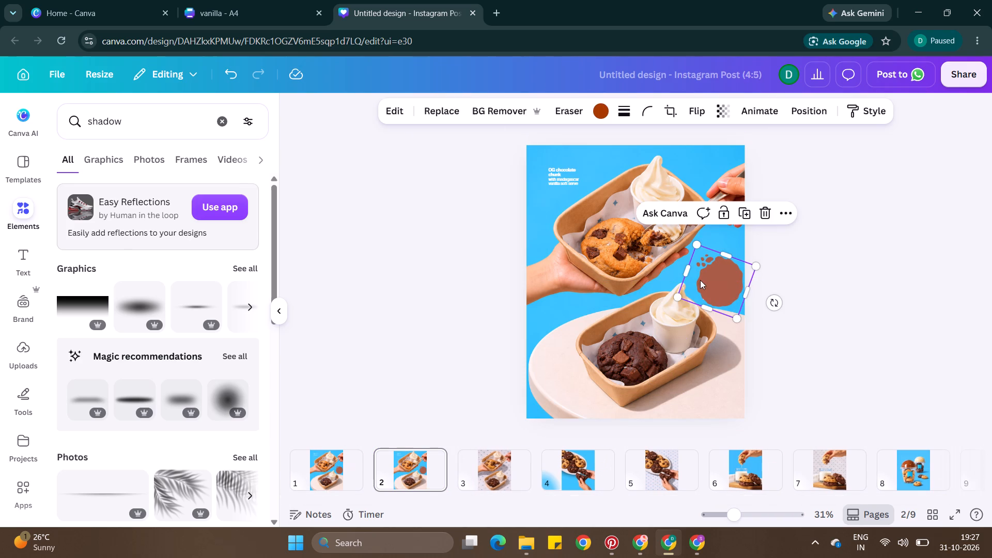
key("ctrl+alt+bracketleft")
key("ctrl+bracketright")
left_click_drag(726, 264, 726, 281)
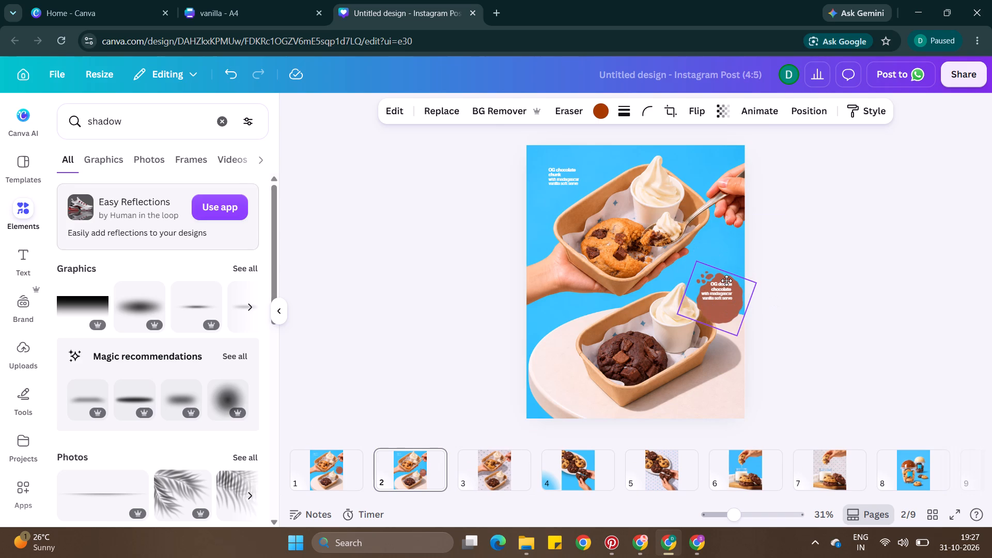
left_click_drag(726, 281, 724, 274)
key("ctrl+bracketleft")
key("ctrl+bracketright")
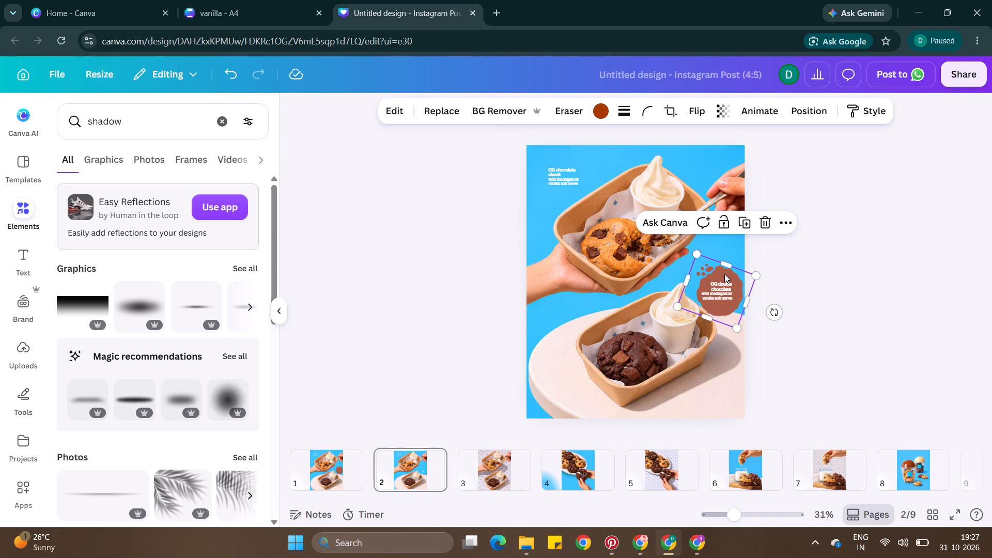
Apply Magic Layers to the cookie tub photo on page 2.
left_click(634, 295)
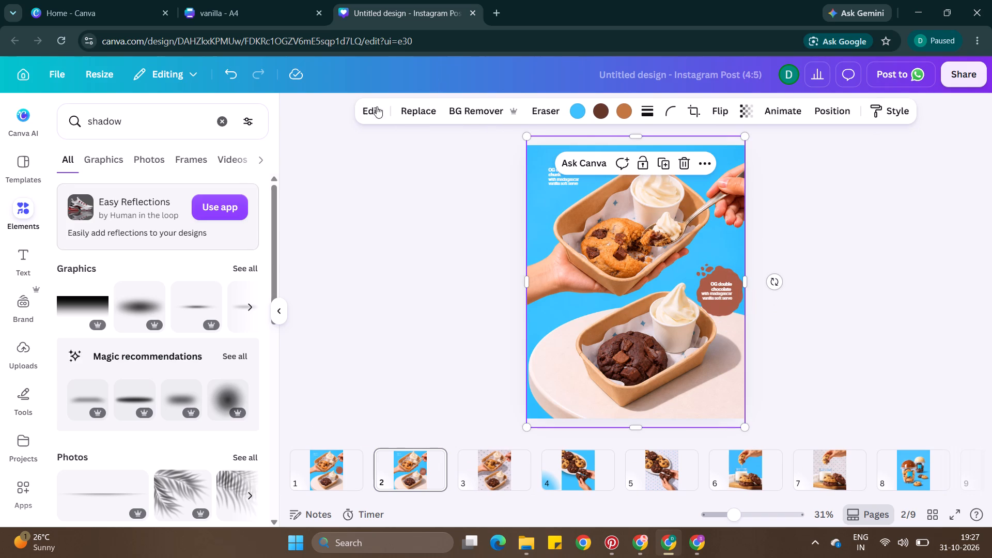
left_click(375, 107)
left_click(133, 239)
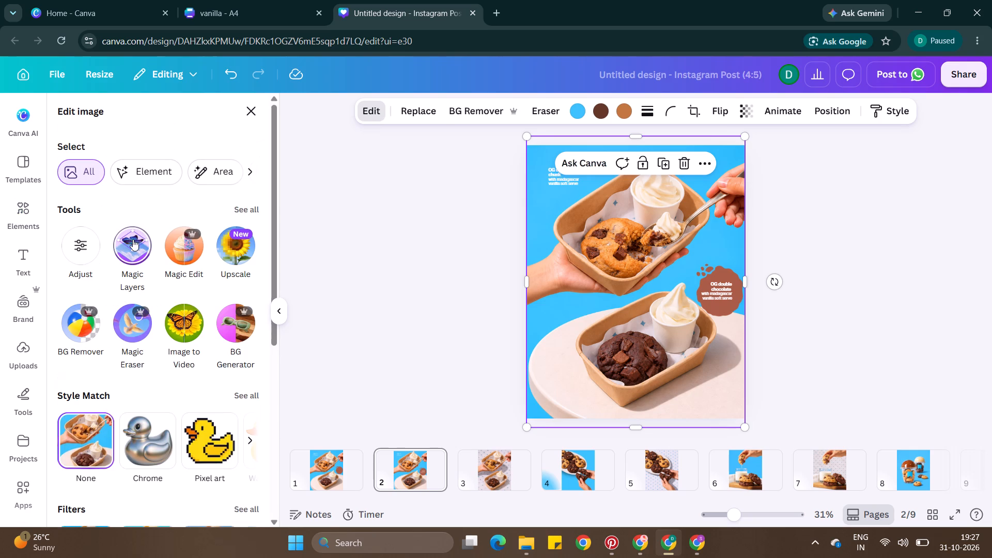
double_click(830, 262)
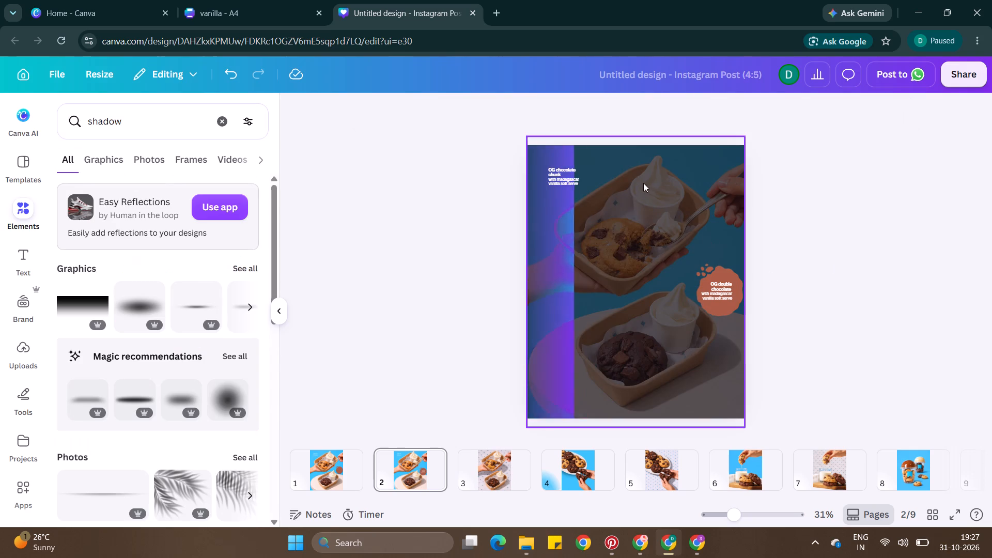
Duplicate the brown splash over page 2's "OG chocolate chunk" caption and rotate it so its droplets sit at the upper right.
left_click(712, 280)
key("ctrl+c")
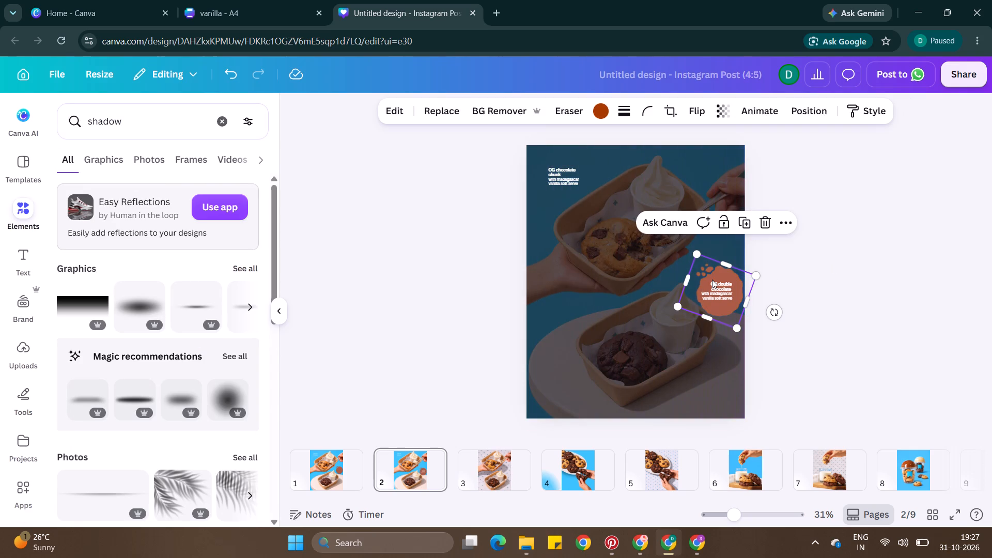
key("ctrl+v")
left_click_drag(718, 301, 568, 189)
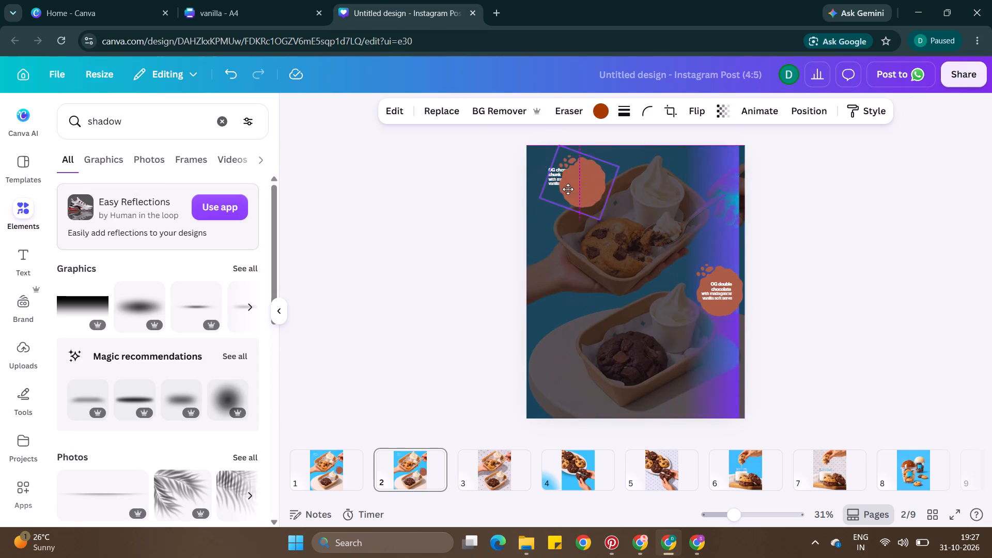
left_click_drag(568, 189, 554, 188)
left_click_drag(613, 202, 524, 247)
left_click_drag(551, 181, 557, 177)
double_click(799, 219)
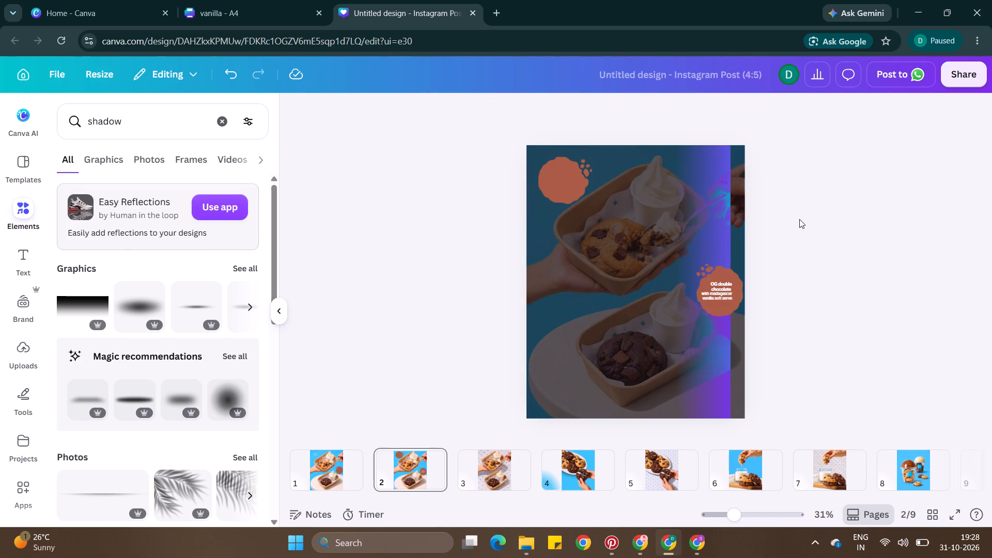
In the Canva design, layer page 2's upper brown badge behind its "OG chocolate chunk" text and nudge that text slightly down.
left_click(556, 173)
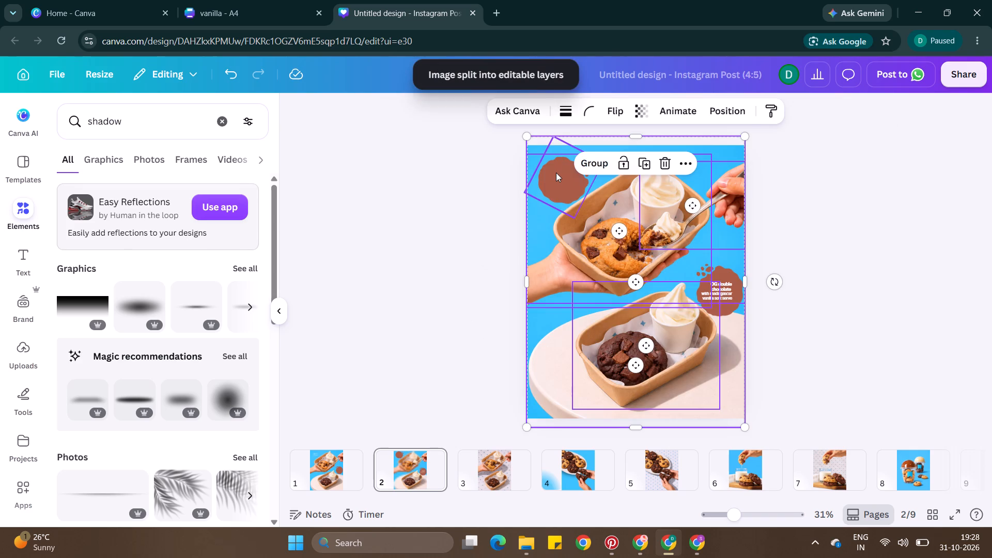
key("ctrl+alt+bracketleft")
key("ctrl+bracketright")
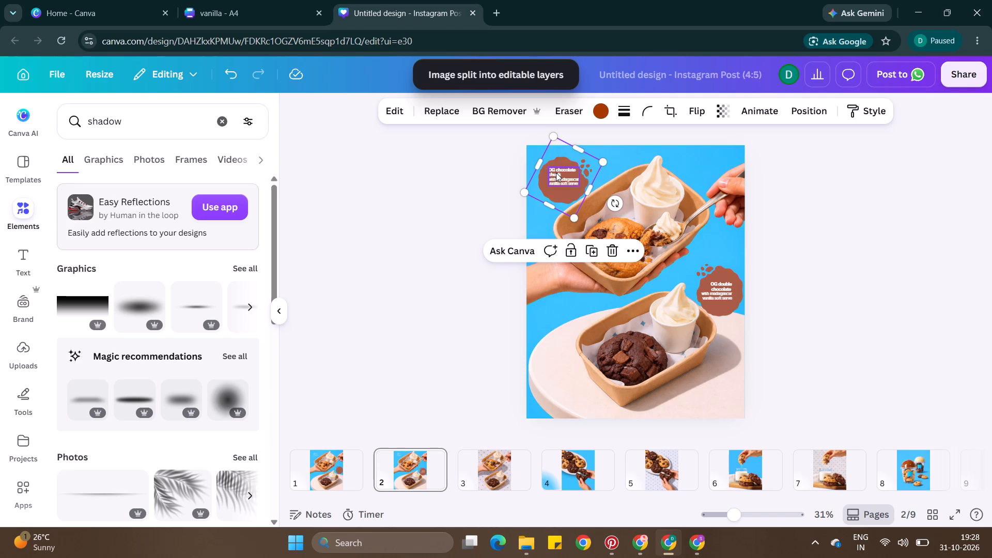
left_click_drag(563, 175, 563, 179)
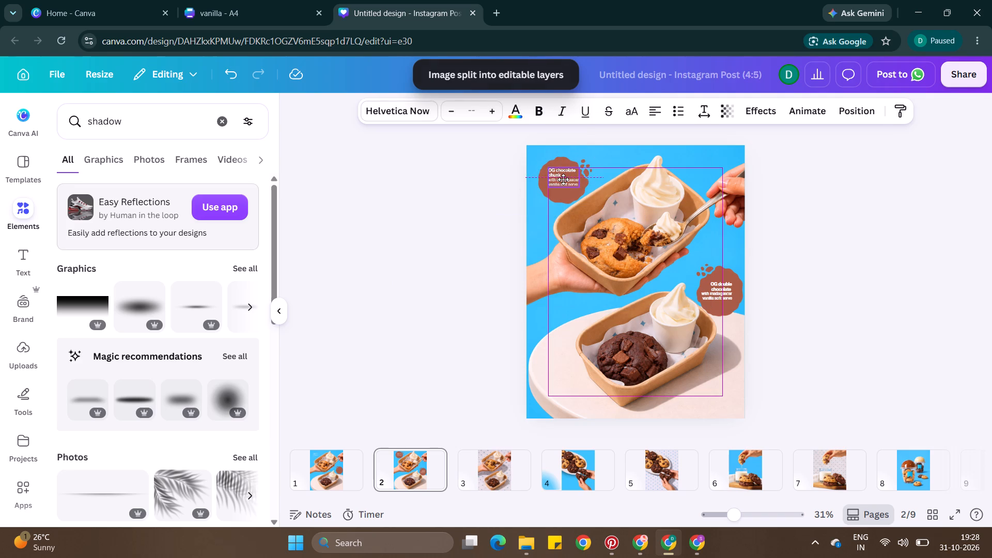
left_click_drag(563, 179, 563, 180)
double_click(787, 258)
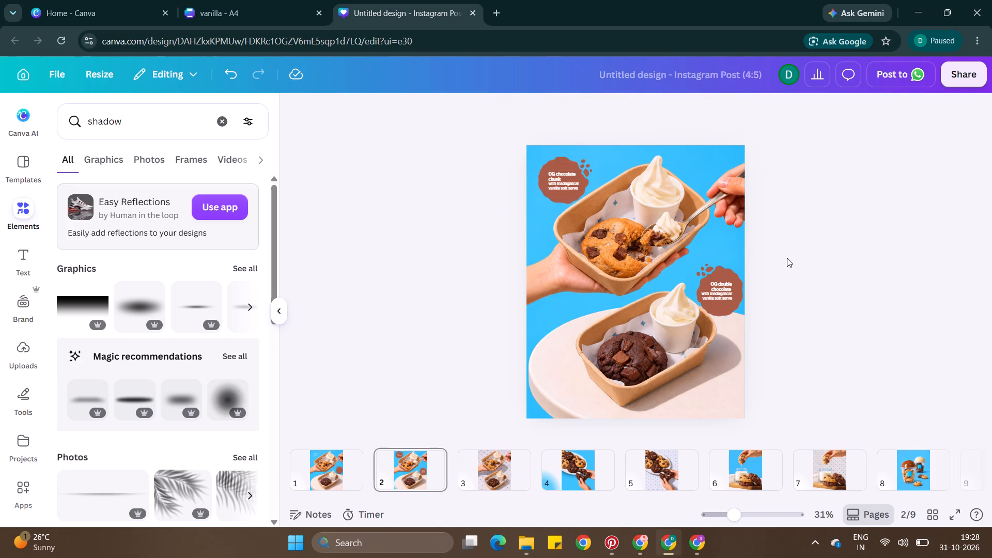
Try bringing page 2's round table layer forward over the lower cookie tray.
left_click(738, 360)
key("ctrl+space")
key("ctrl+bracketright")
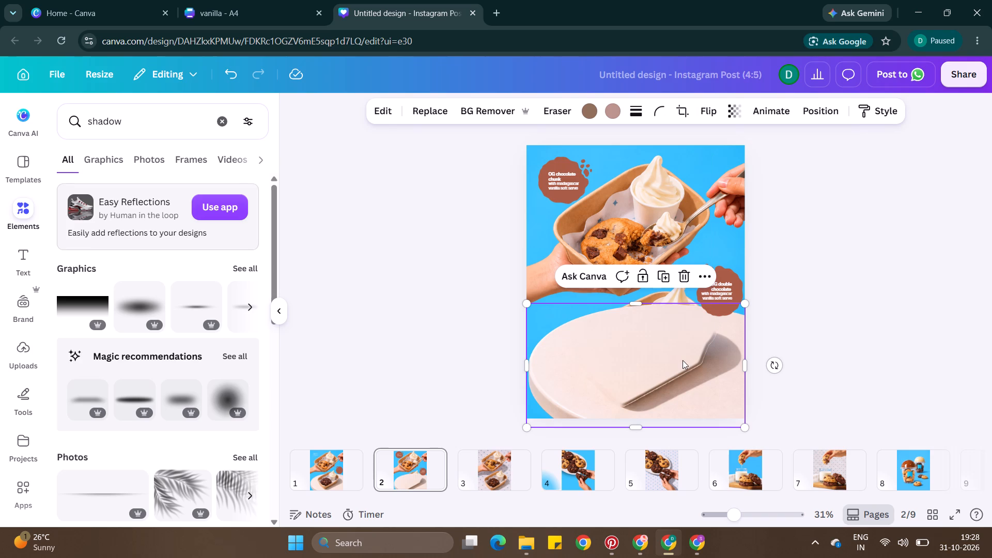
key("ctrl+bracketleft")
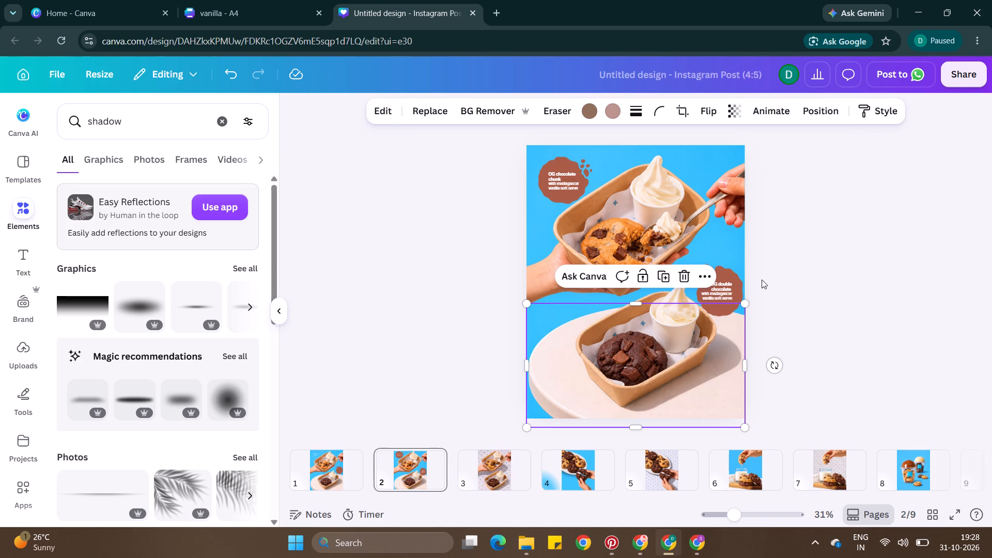
Send the lower brown badge behind the "OG double chocolate" text backward in page 2's layer order.
left_click(732, 278)
key("ctrl+bracketleft")
key("ctrl+bracketleft")
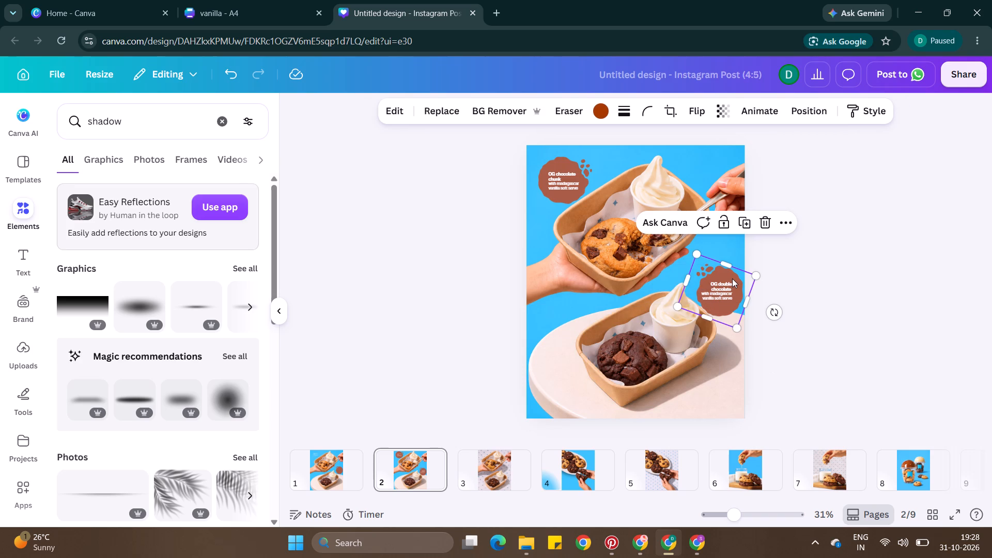
key("ctrl+bracketleft")
left_click(732, 278)
triple_click(812, 278)
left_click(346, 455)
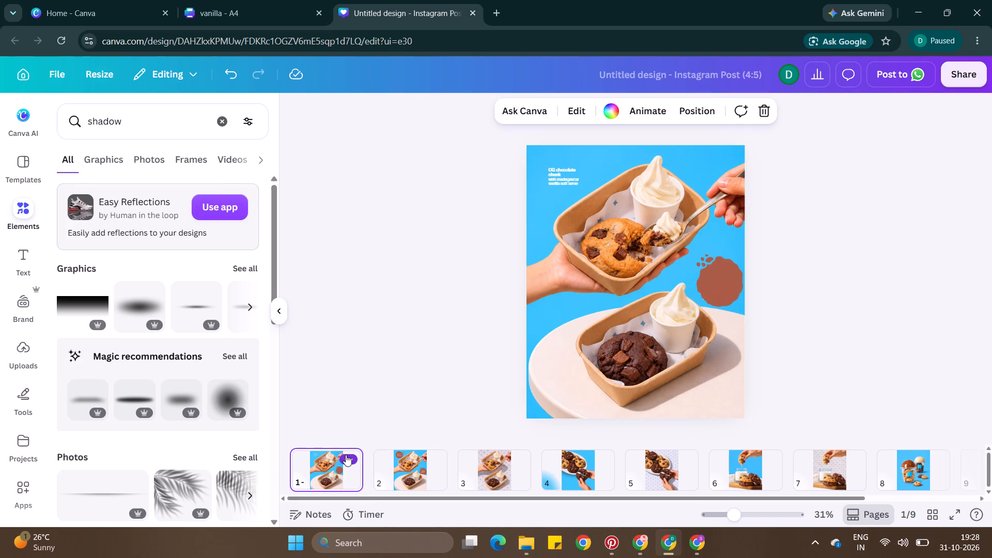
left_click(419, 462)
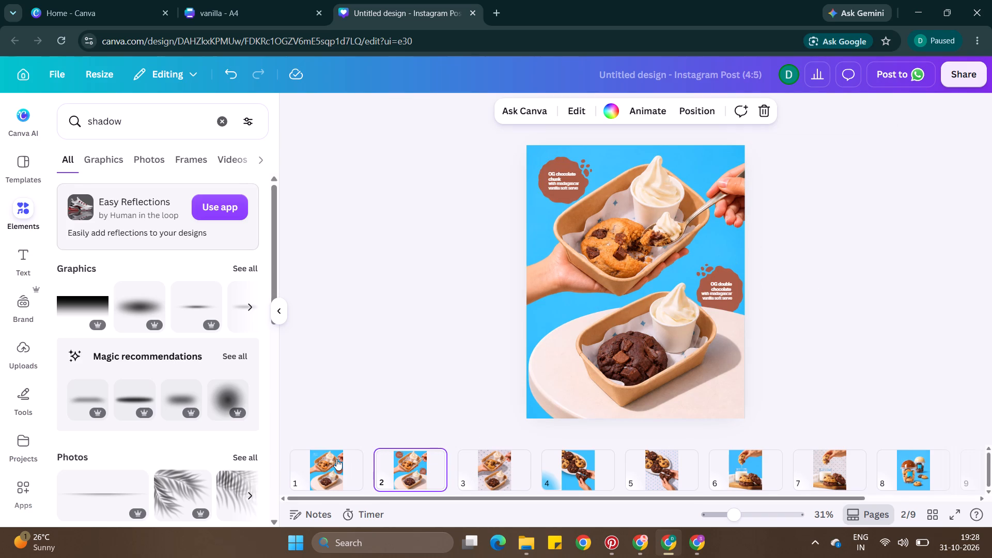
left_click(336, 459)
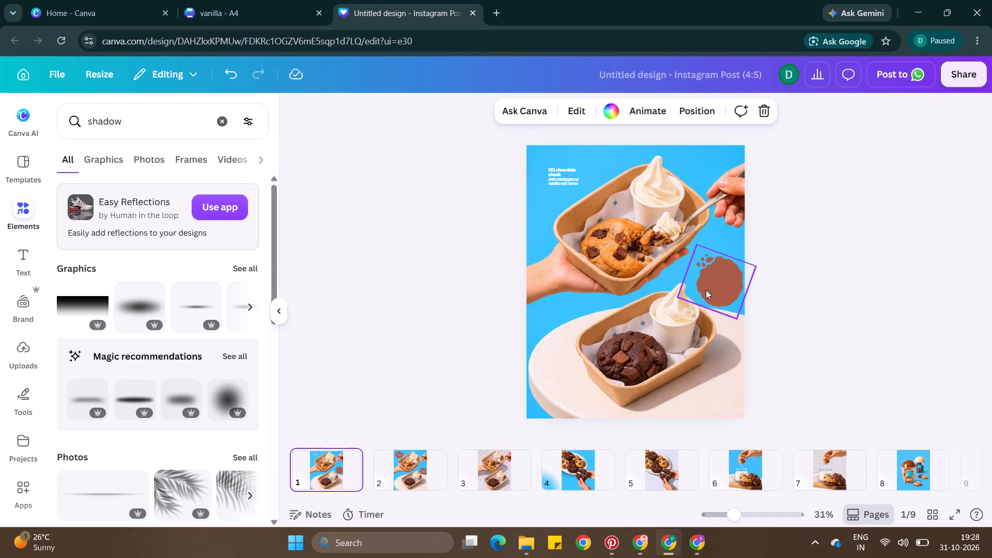
On page 1, delete the brown badge covering the "OG double chocolate" text, undoing the mistaken page deletion.
key("BackSpace")
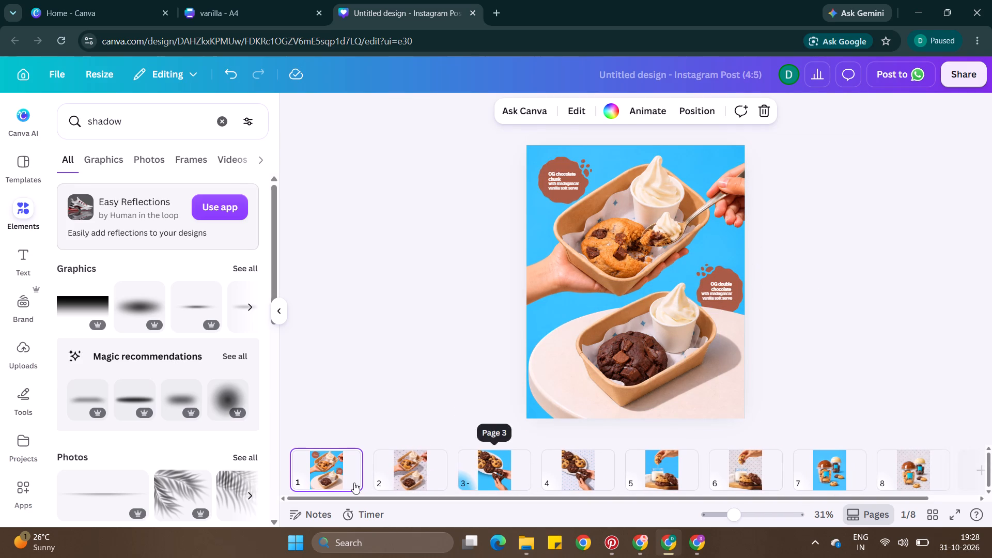
key("ctrl+z")
left_click(337, 477)
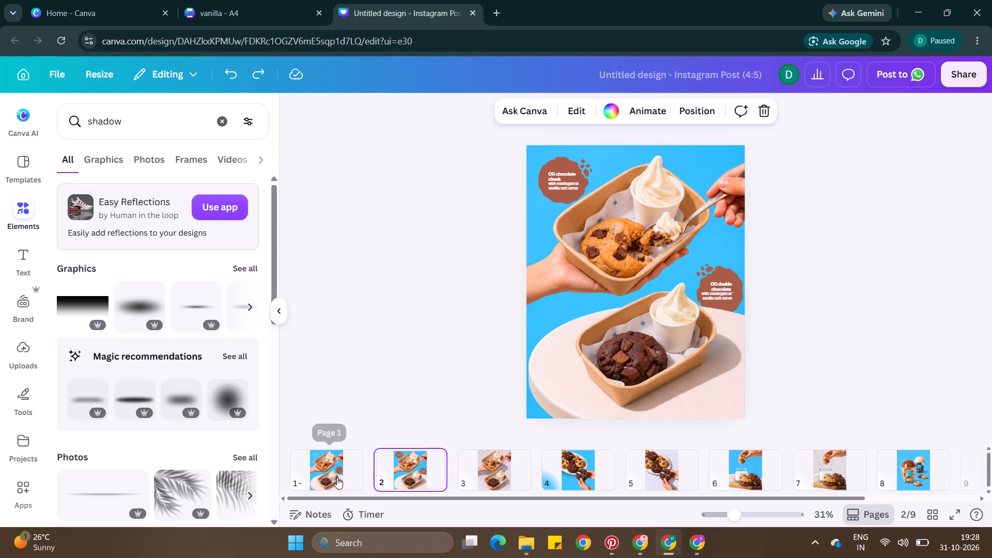
left_click(735, 278)
key("BackSpace")
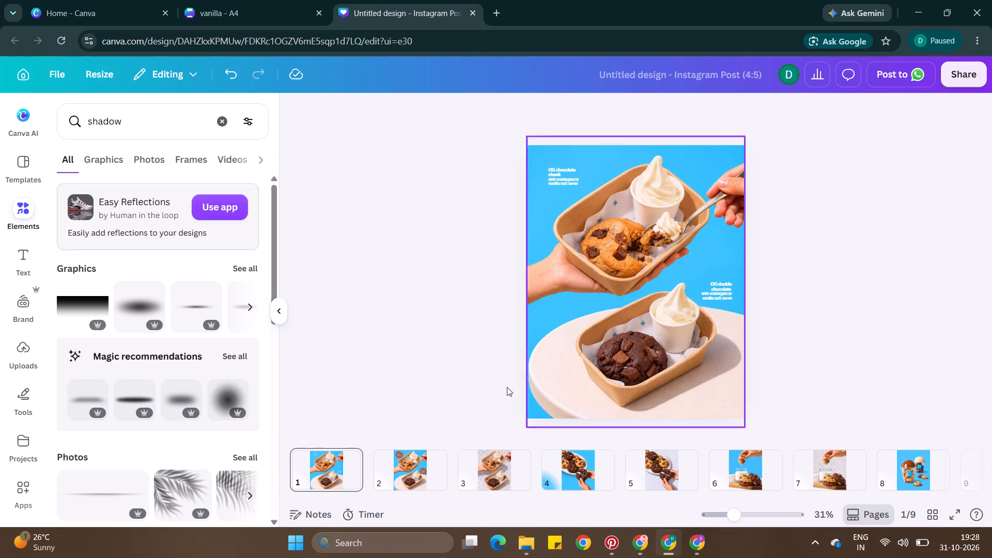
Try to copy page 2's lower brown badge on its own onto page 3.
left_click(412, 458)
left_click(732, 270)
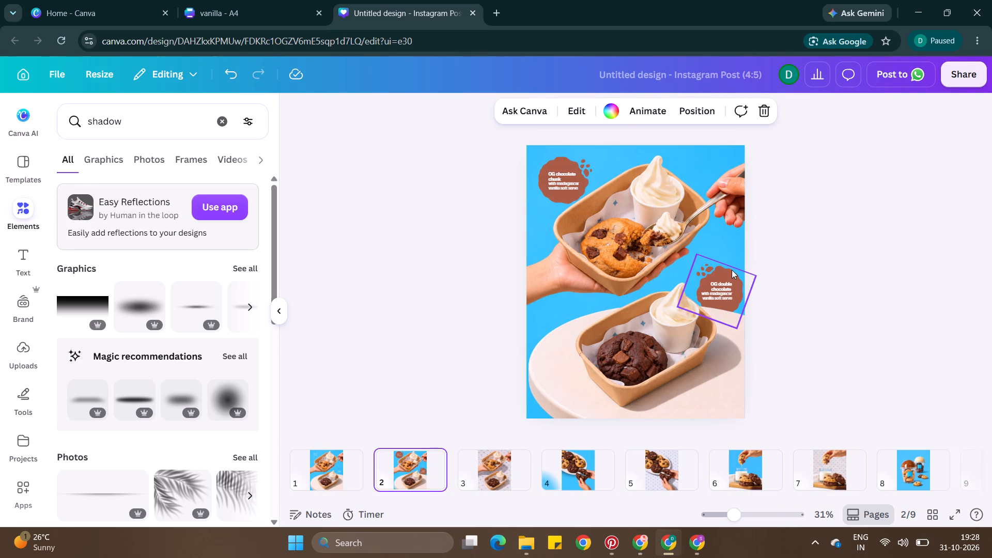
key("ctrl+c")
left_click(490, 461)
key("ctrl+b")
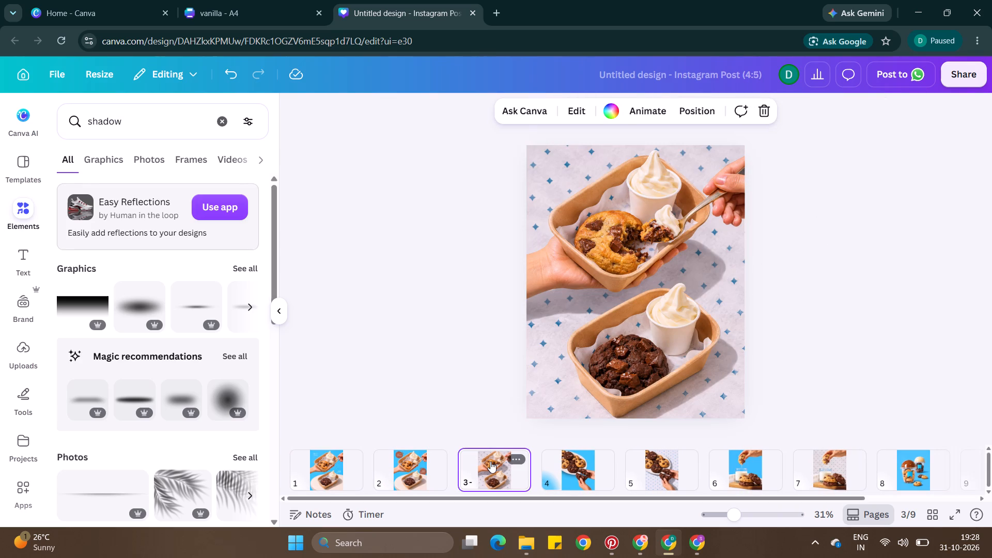
Copy page 2's lower brown badge together with its "OG double chocolate" text onto page 3.
left_click(412, 452)
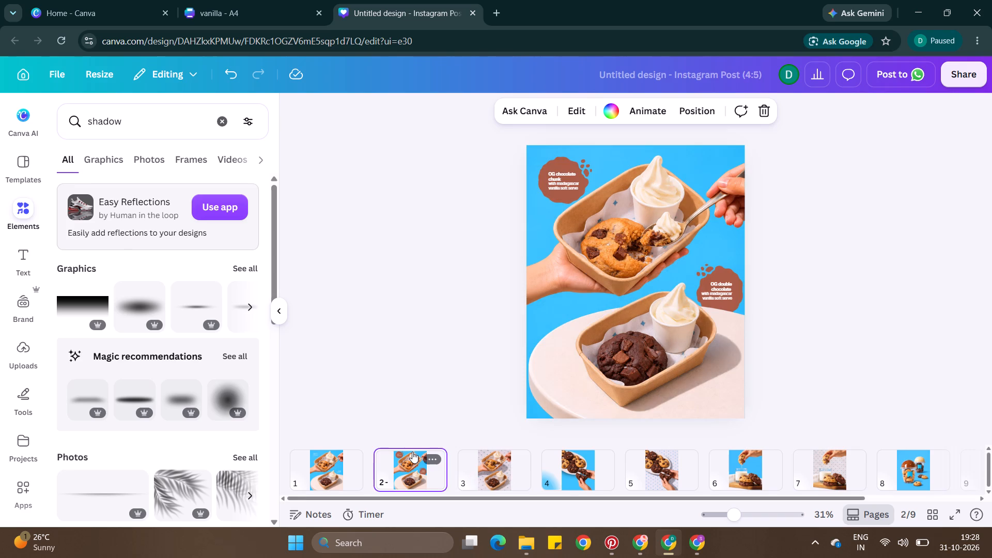
left_click_drag(784, 290, 725, 286)
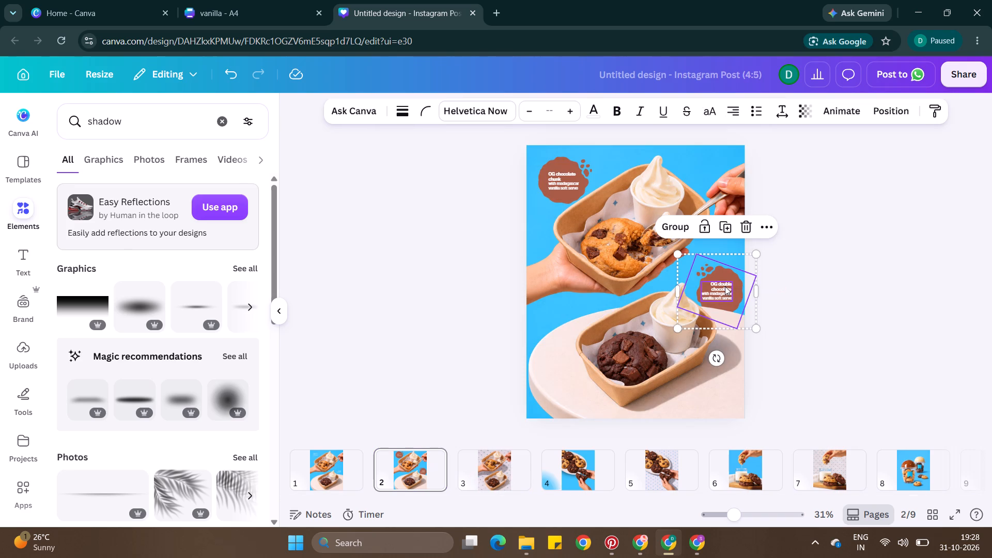
key("ctrl+c")
left_click(504, 468)
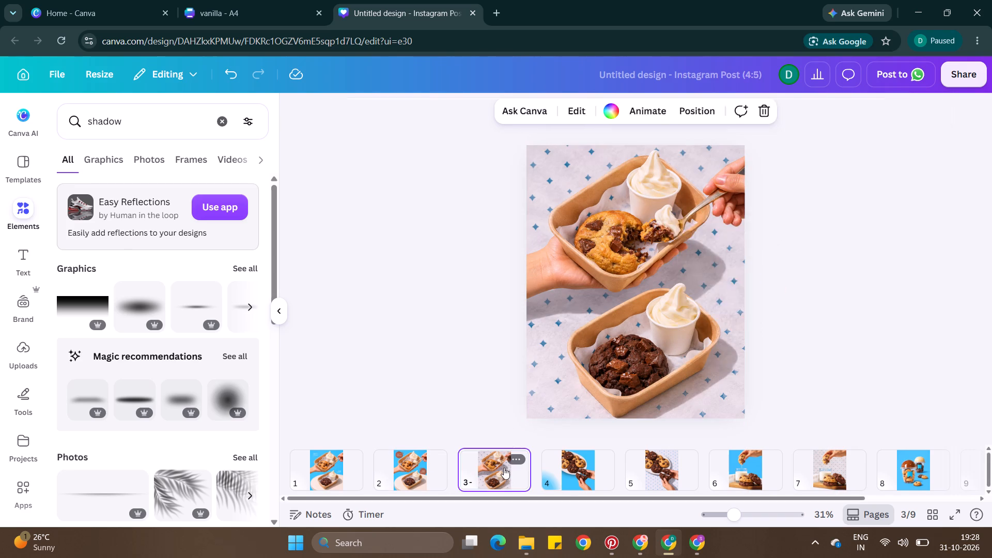
key("ctrl+v")
double_click(858, 278)
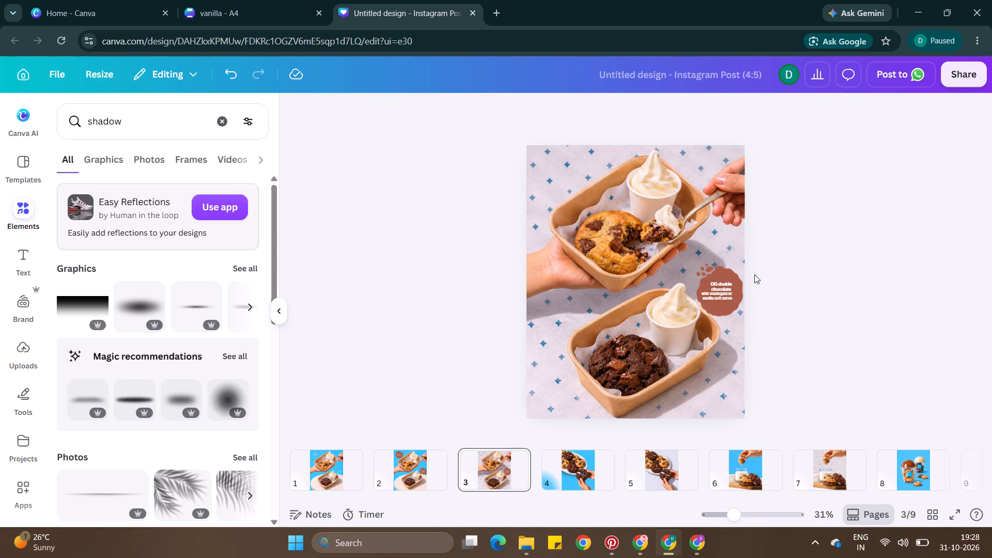
Shift page 3's brown badge and its "OG double chocolate" text slightly upward, and nudge the text a little left within the badge.
left_click_drag(730, 272, 728, 262)
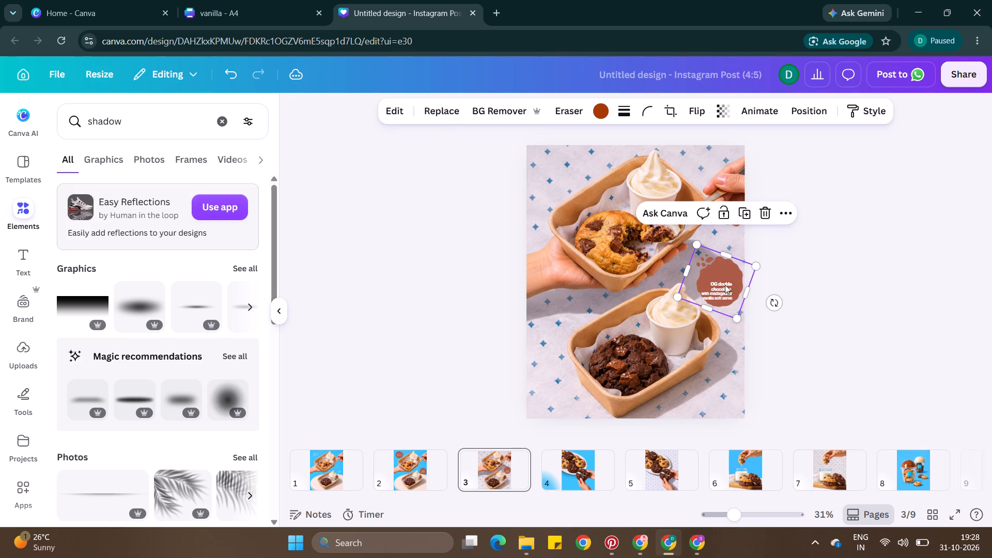
left_click_drag(724, 293, 727, 282)
left_click(727, 282)
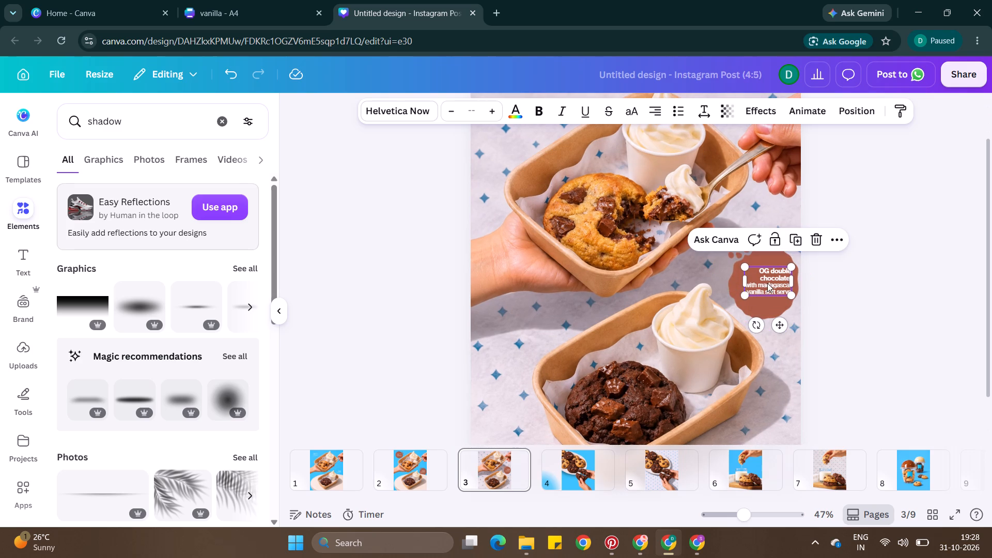
left_click(767, 283)
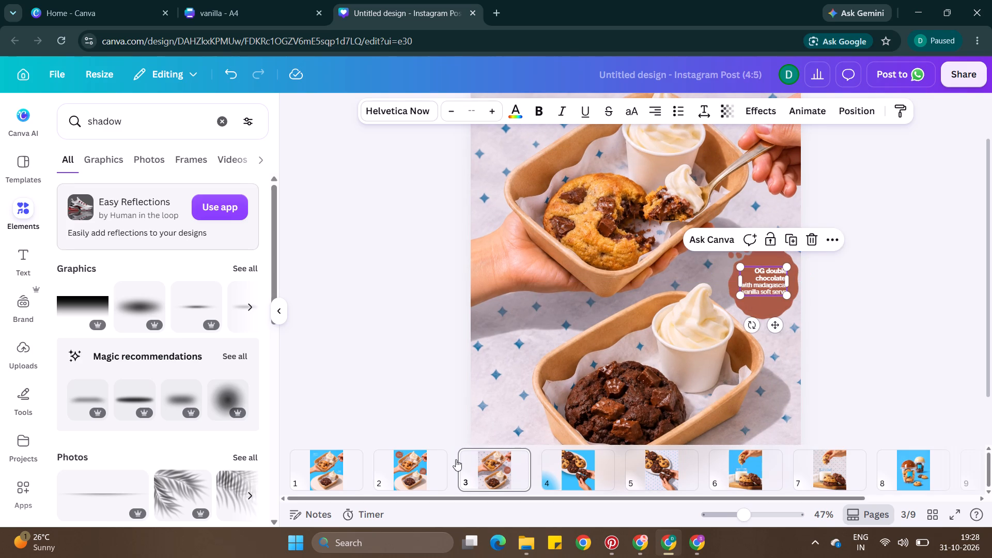
Copy page 2's upper brown badge with its "OG chocolate chunk" text onto page 3 and move both closer to the page's top-left corner.
left_click(400, 474)
scroll(448, 254, "up", 1)
left_click_drag(448, 164, 524, 188)
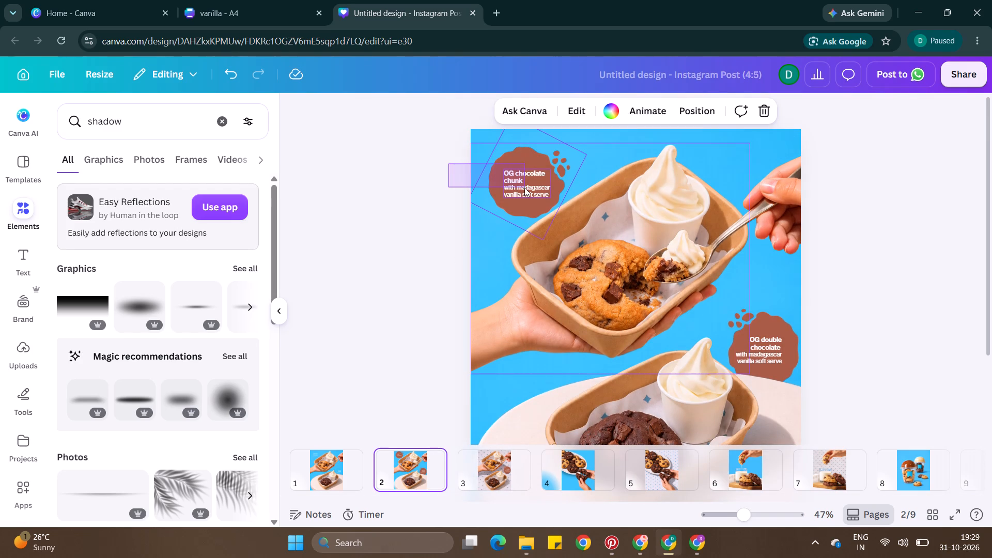
left_click_drag(524, 188, 439, 132)
key("alt+1")
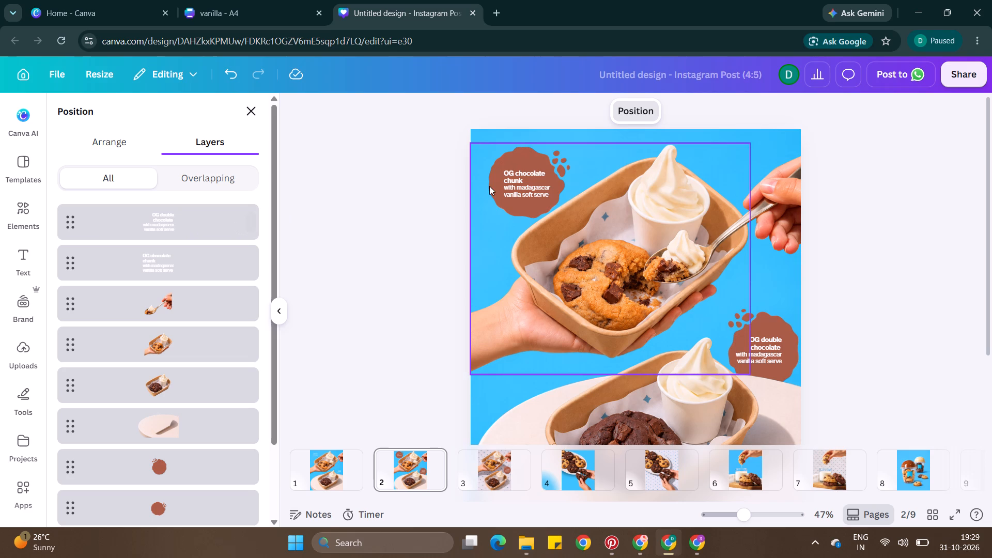
left_click(503, 184)
scroll(200, 321, "down", 4, "ctrl")
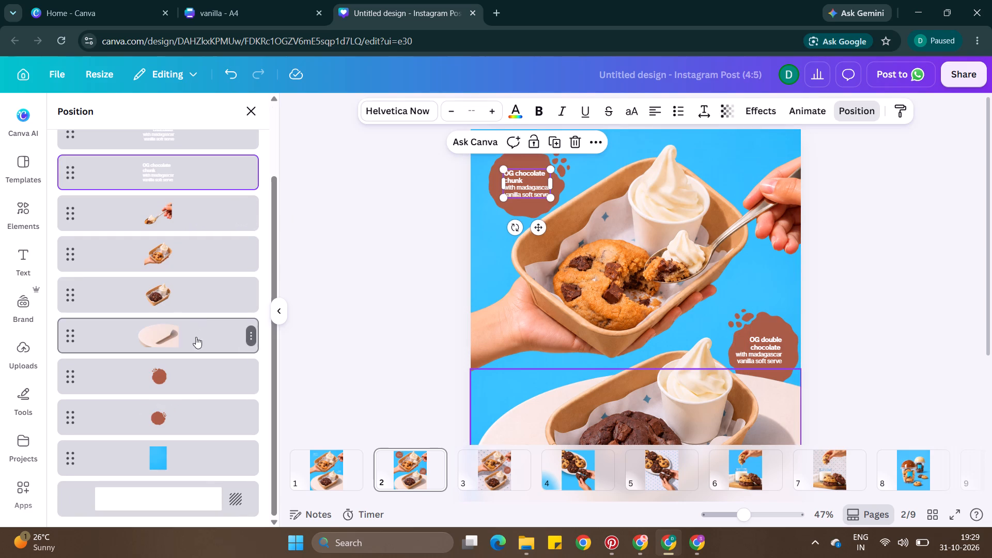
left_click(184, 414, "ctrl")
key("ctrl+c")
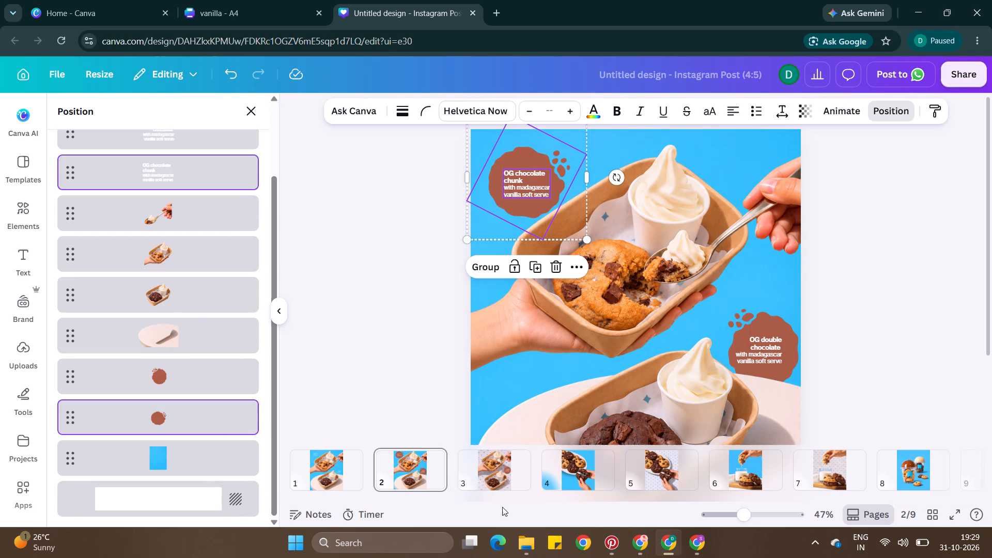
left_click(500, 478)
key("ctrl+v")
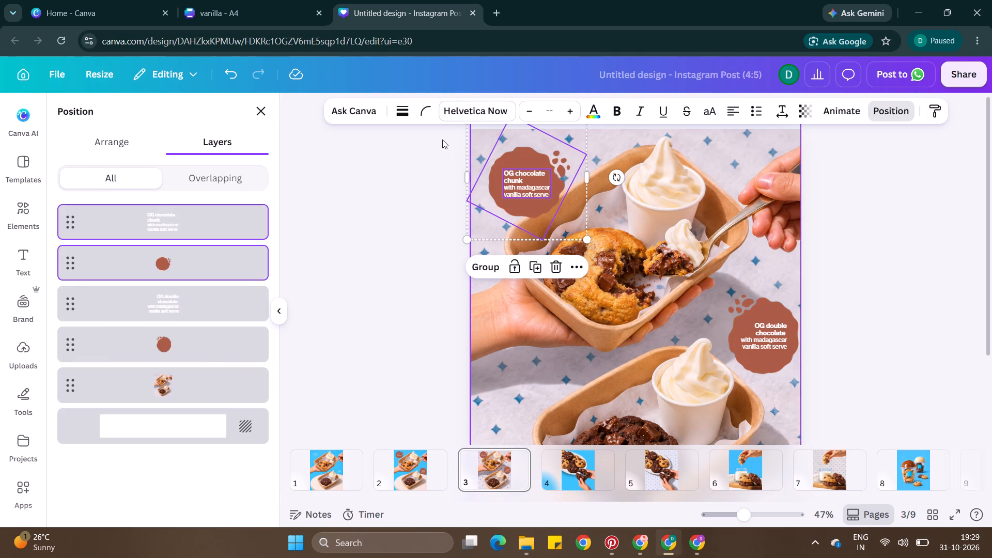
left_click_drag(493, 183, 476, 175)
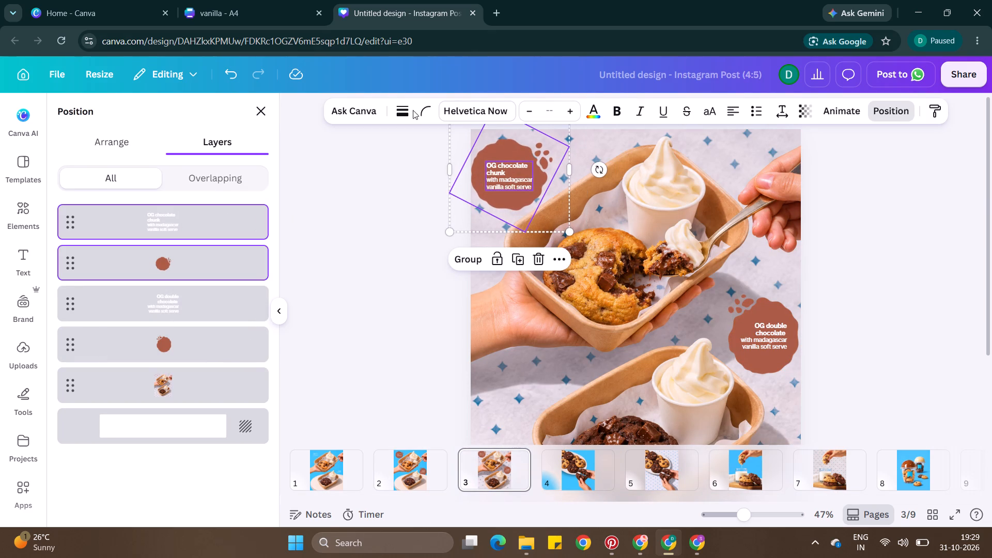
Copy the vertical "CHUNKY" heading from the vanilla menu design and paste it onto page 3 of the Instagram post.
left_click(321, 0)
scroll(386, 199, "up", 1)
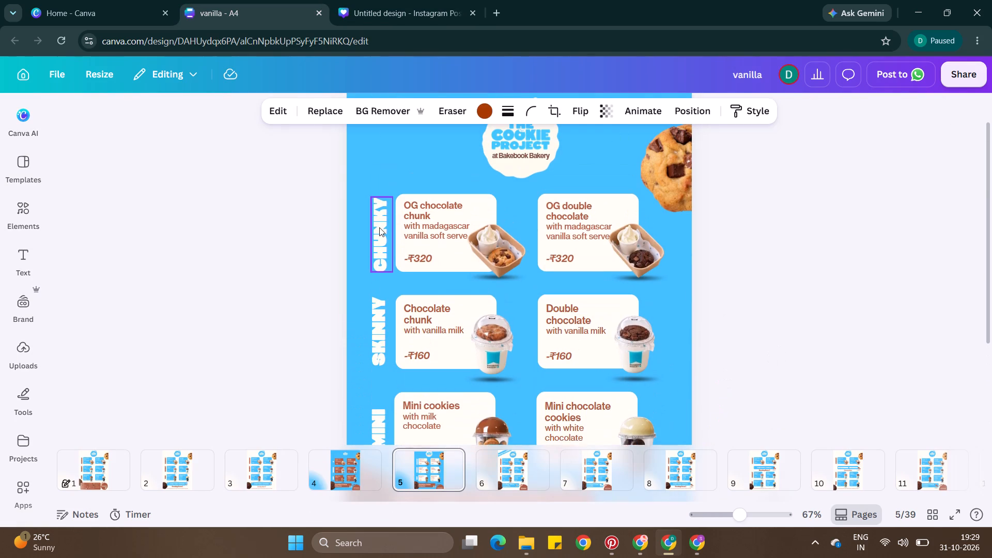
left_click(379, 227)
key("ctrl+c")
left_click(404, 0)
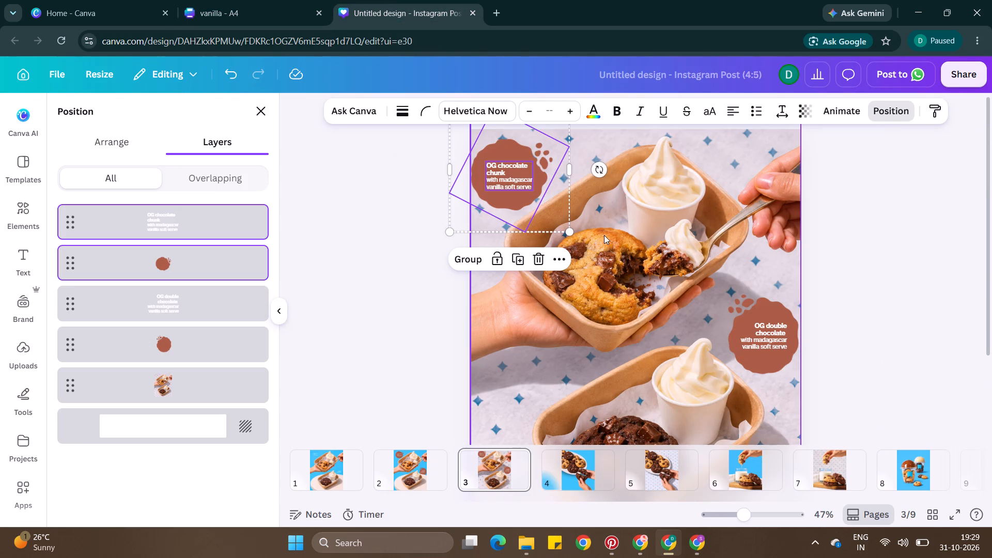
left_click(604, 235)
key("ctrl+v")
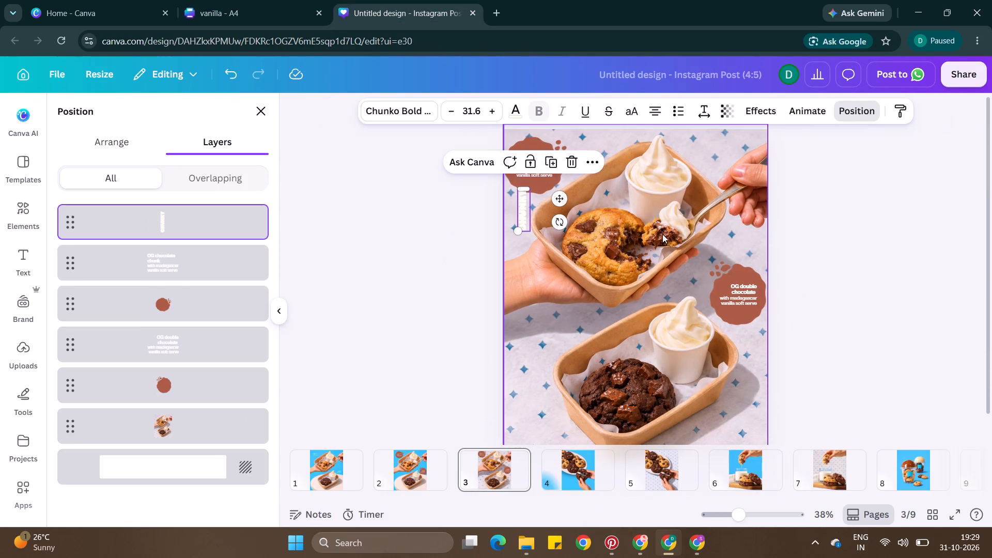
Rotate the "CHUNKY" heading to horizontal, enlarge it to about size 101 and place it between page 3's two cookie trays.
left_click_drag(564, 222, 512, 234)
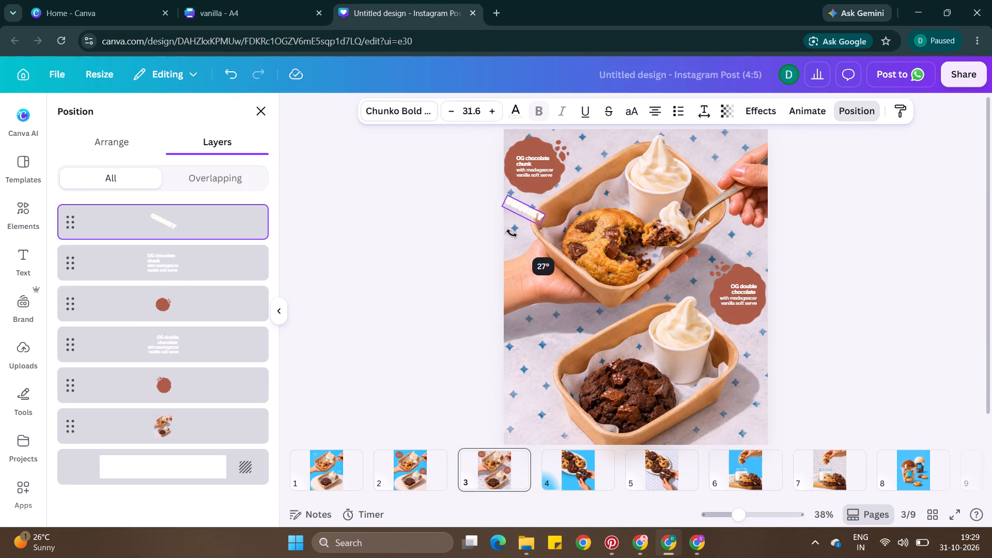
left_click_drag(512, 234, 522, 241)
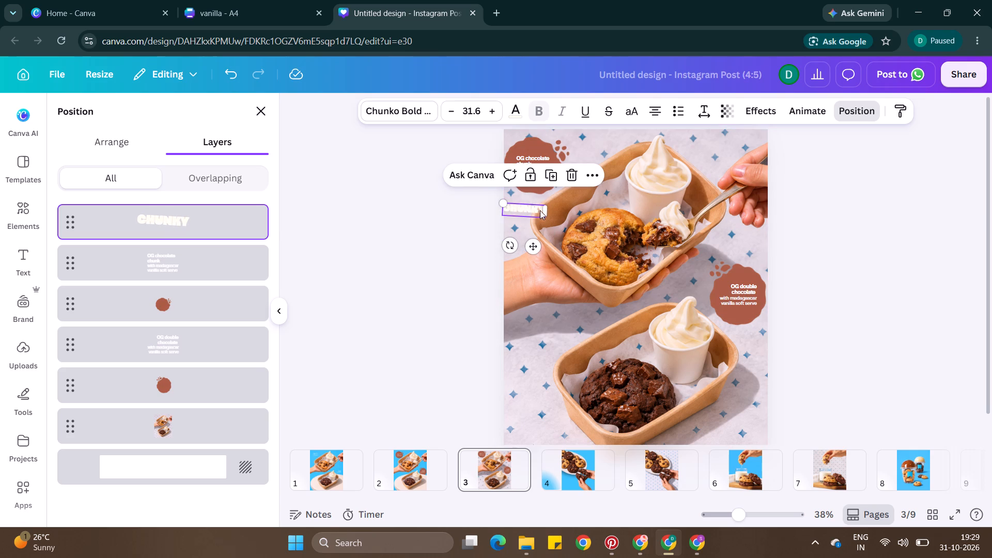
left_click_drag(535, 242, 649, 320)
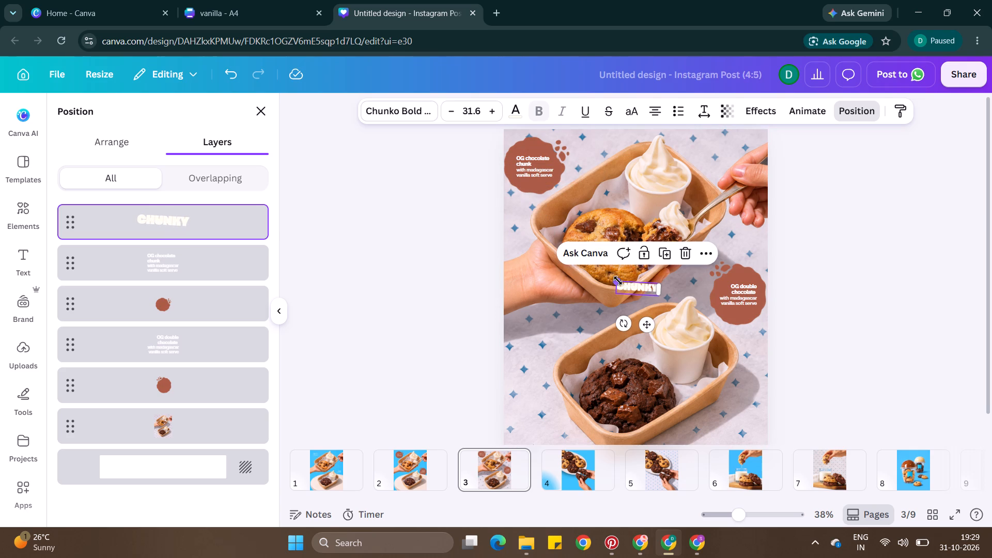
left_click_drag(618, 281, 531, 235)
left_click_drag(604, 278, 644, 303)
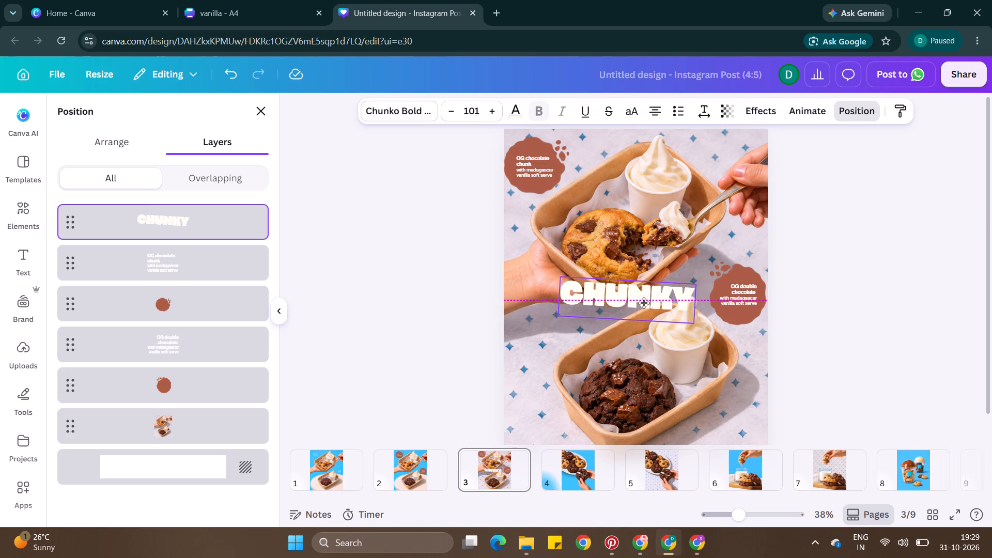
left_click_drag(644, 303, 645, 304)
left_click_drag(629, 352, 631, 360)
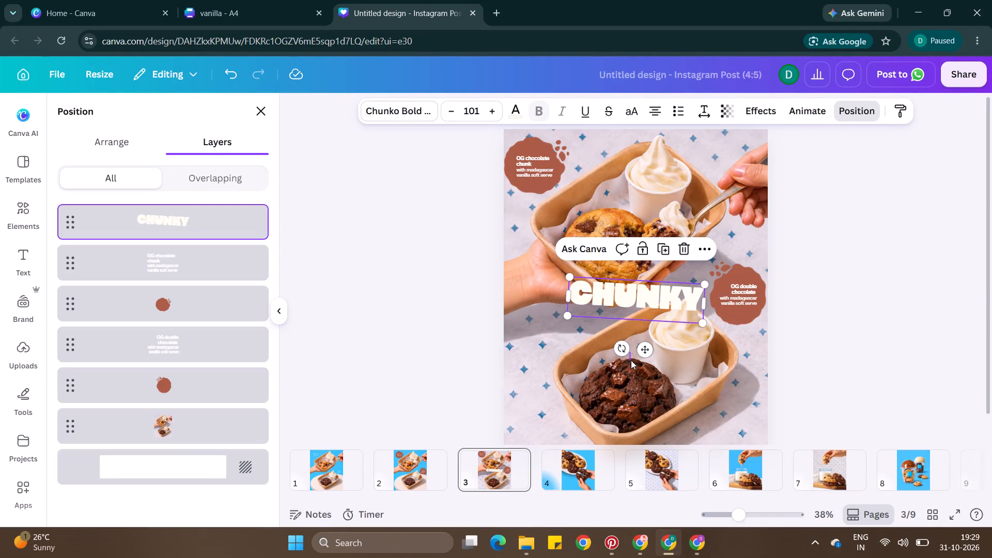
left_click_drag(631, 360, 620, 348)
left_click_drag(620, 348, 622, 360)
Move page 3's "OG double chocolate" text and its brown badge together to the page's bottom-right corner.
left_click_drag(756, 282, 708, 289)
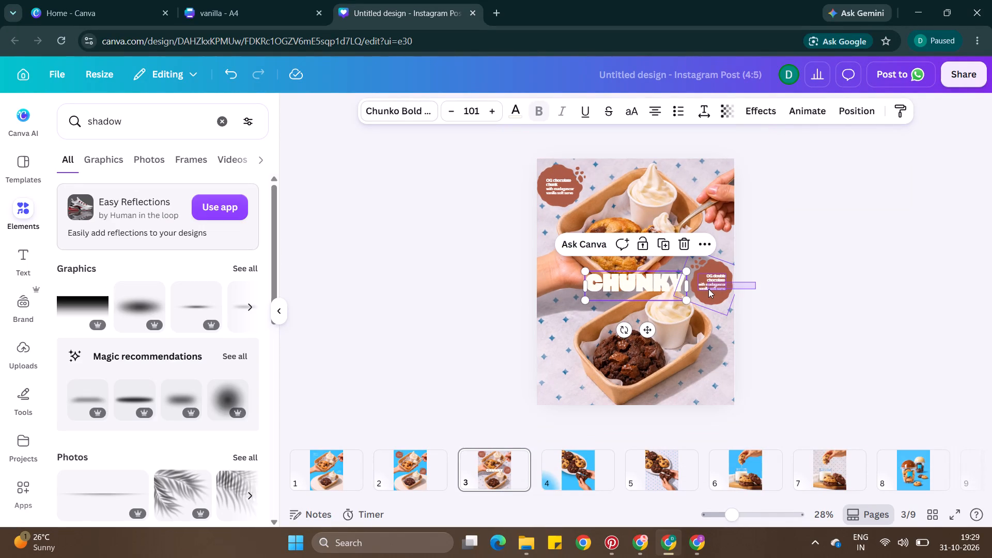
left_click_drag(708, 289, 710, 288)
left_click_drag(710, 288, 706, 390)
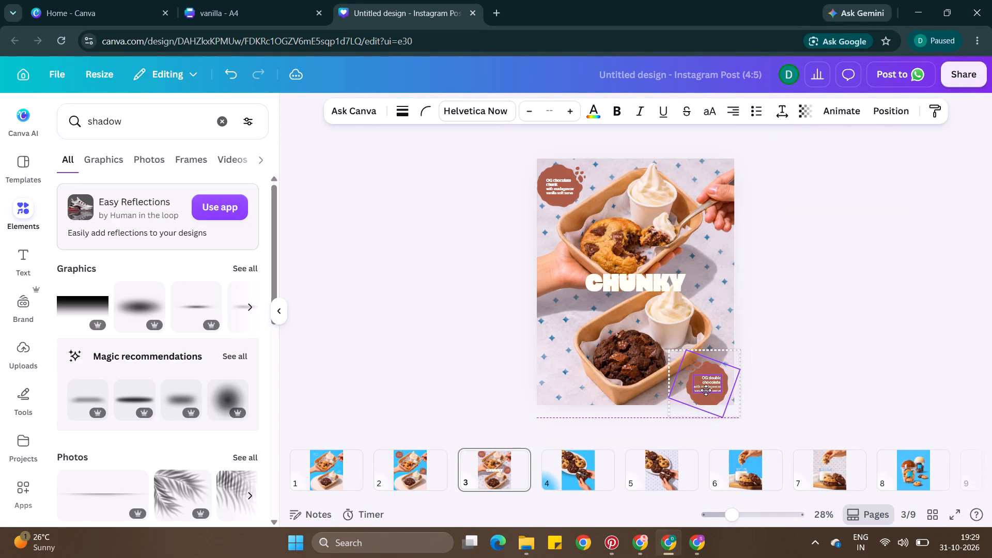
left_click_drag(706, 390, 708, 383)
double_click(780, 233)
Set the "CHUNKY" heading to font size 110, widen its text box to fit one line and re-centre it between the trays.
left_click(663, 288)
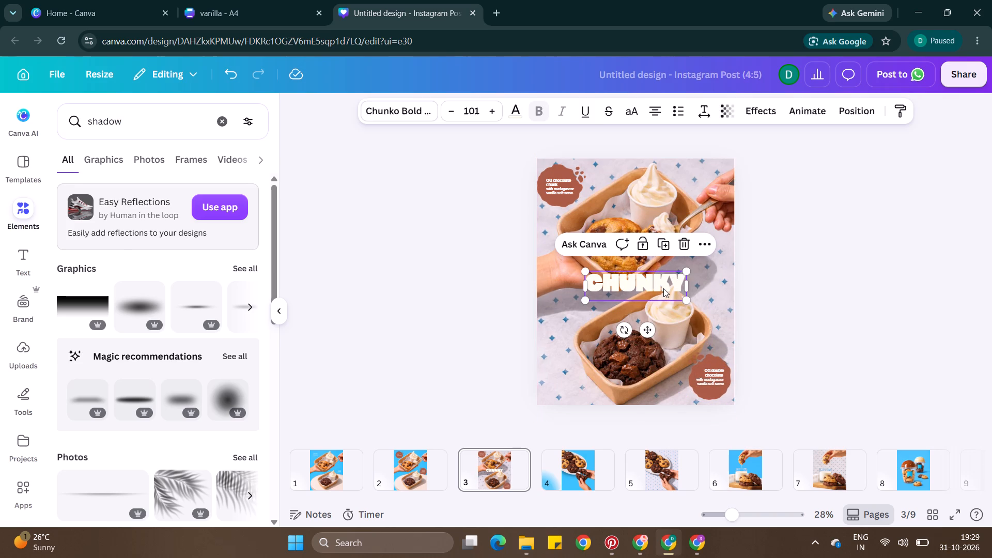
left_click_drag(663, 288, 669, 288)
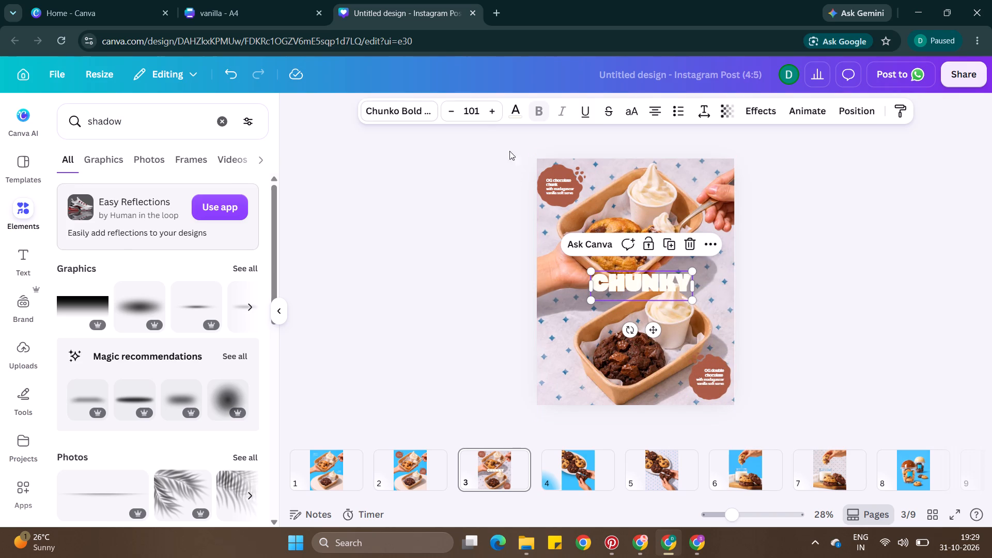
left_click(479, 116)
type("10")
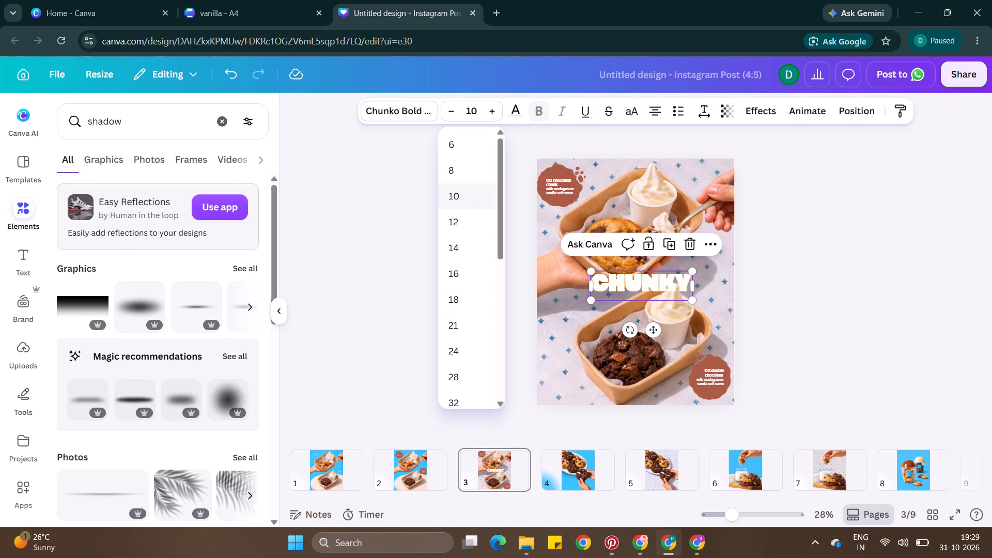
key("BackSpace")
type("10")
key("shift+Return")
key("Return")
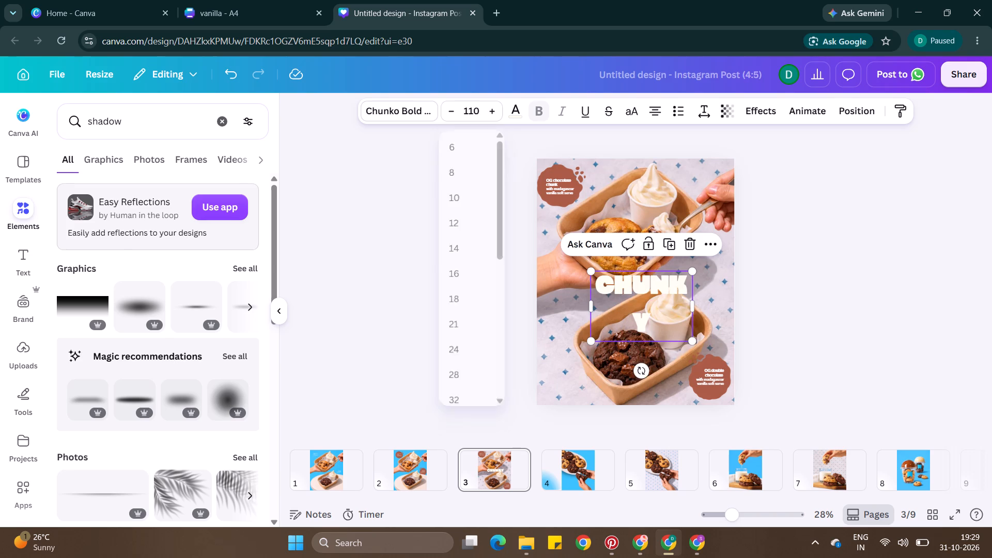
left_click_drag(589, 311, 581, 307)
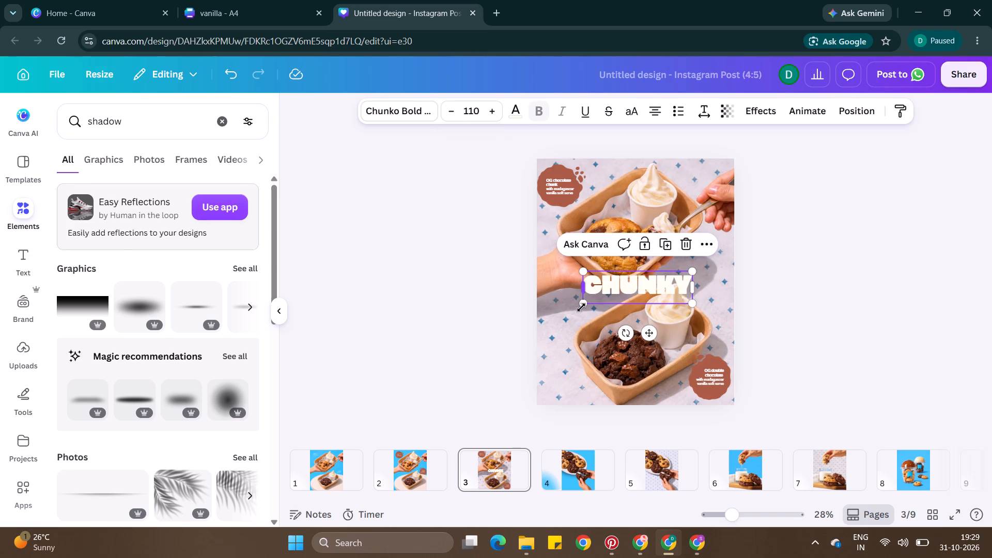
left_click_drag(656, 282, 656, 287)
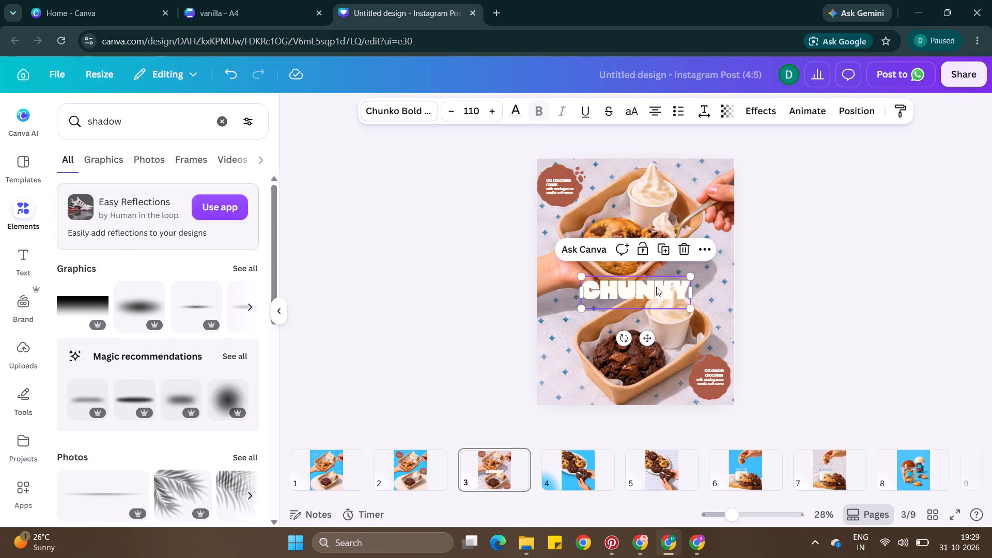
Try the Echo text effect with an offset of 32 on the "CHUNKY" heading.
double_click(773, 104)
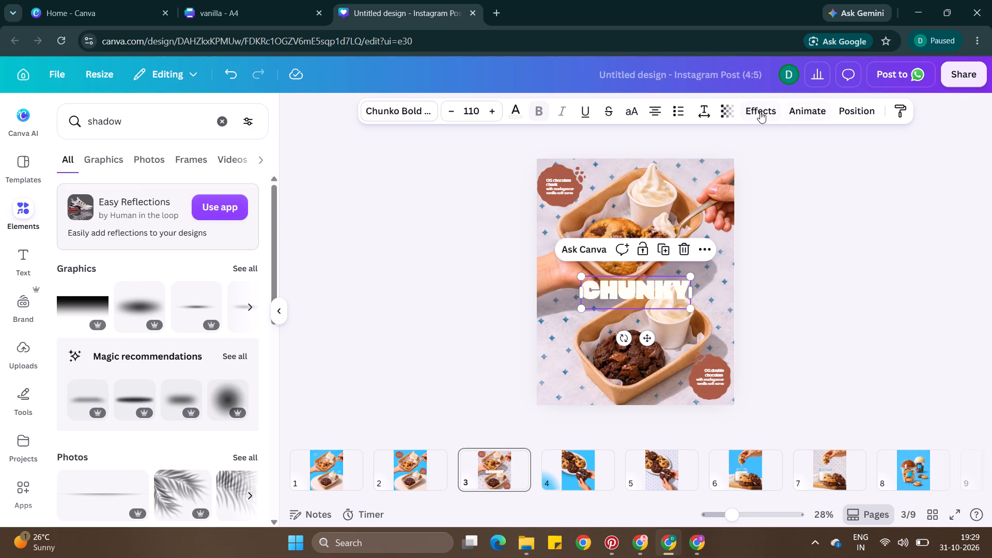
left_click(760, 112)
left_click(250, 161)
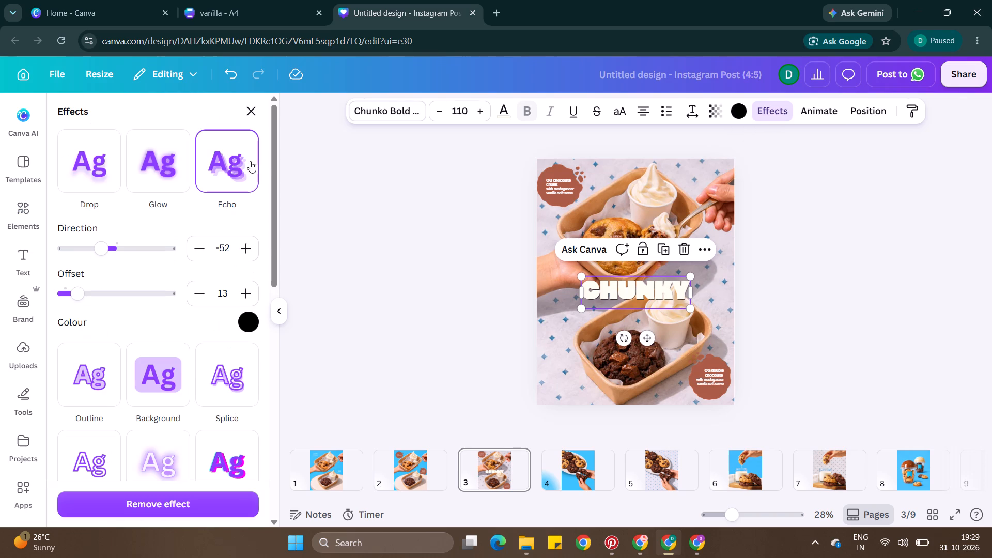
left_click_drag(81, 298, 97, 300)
Apply the Drop shadow effect to the "CHUNKY" heading with offset 51 and transparency about 80.
left_click(99, 202)
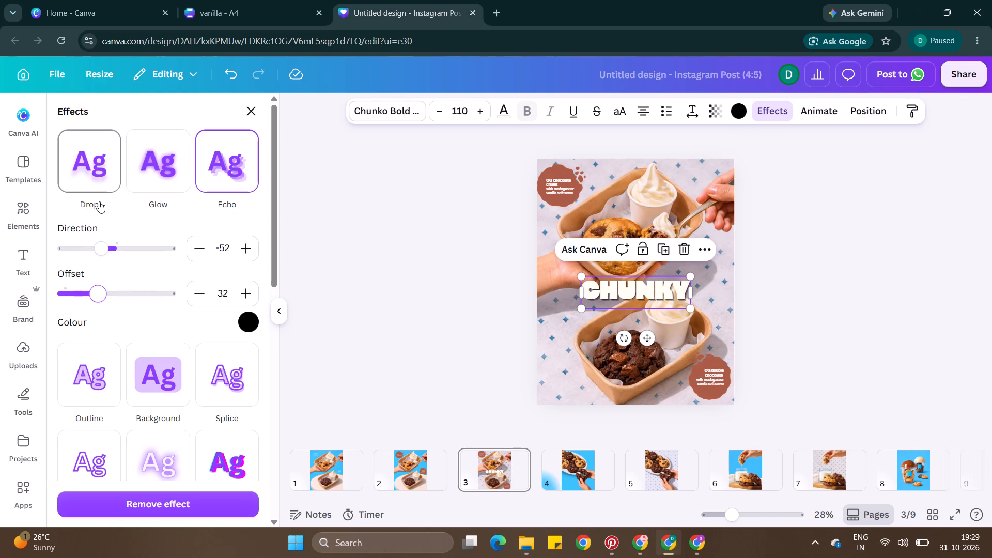
left_click_drag(89, 292, 118, 296)
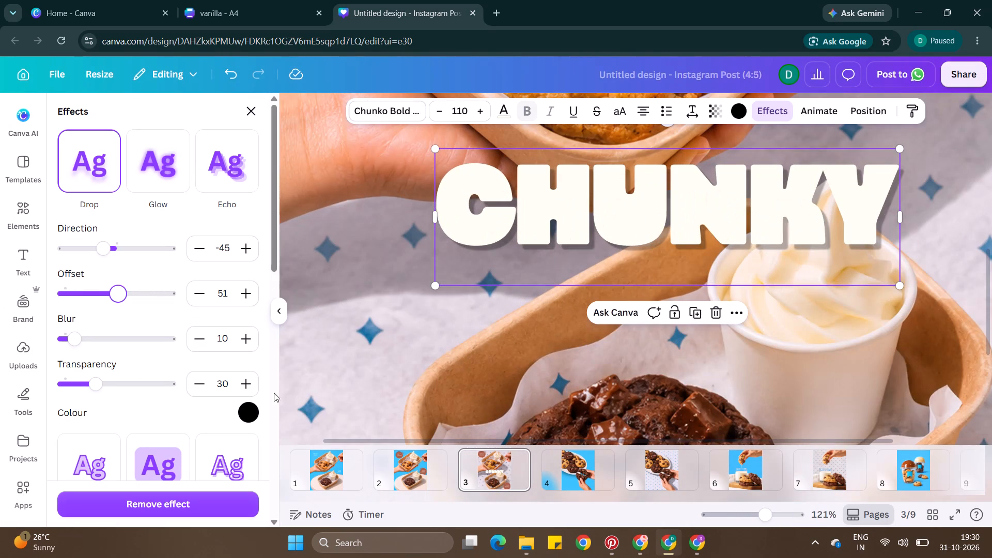
left_click_drag(98, 393, 151, 384)
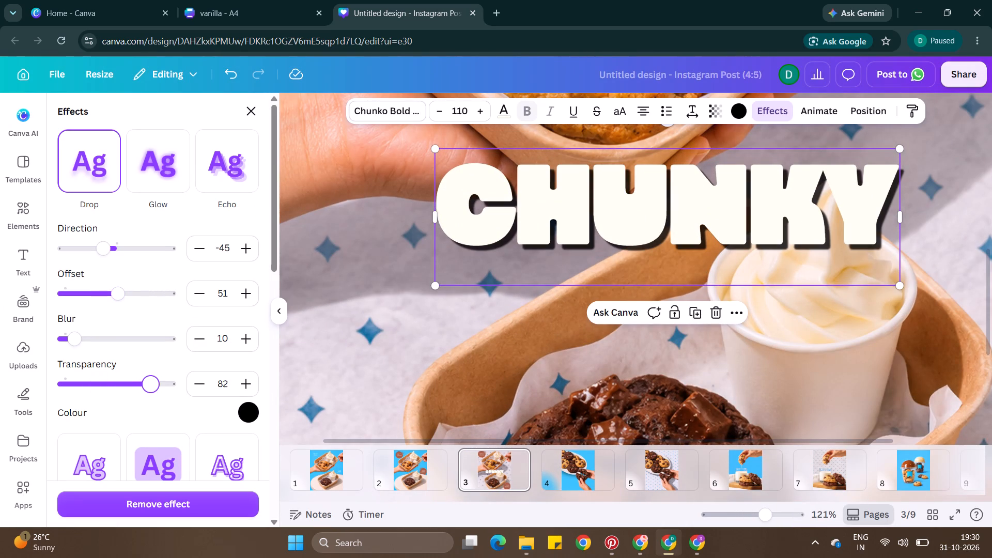
left_click_drag(151, 384, 147, 382)
Open the colour choices for the "CHUNKY" heading's drop shadow.
left_click(249, 412)
Set the drop shadow colour of the "CHUNKY" title on page 3 to the design's light blue.
scroll(388, 254, "up", 1)
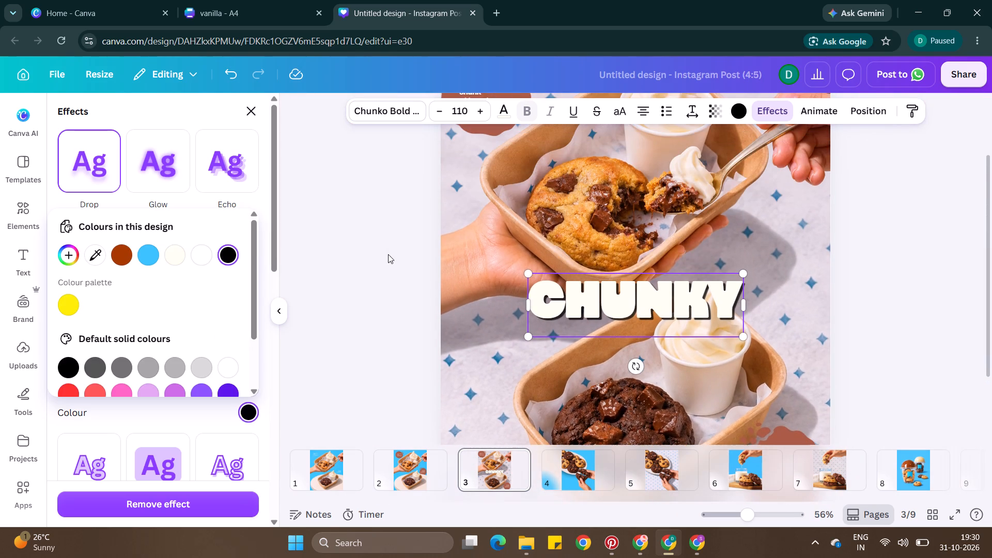
left_click(151, 255)
scroll(332, 188, "up", 1)
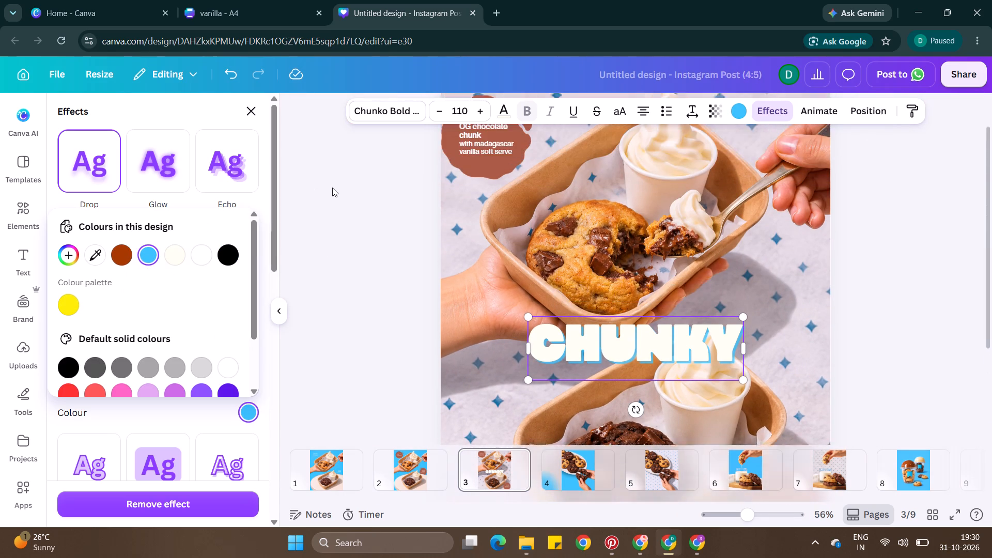
scroll(332, 188, "up", 1)
triple_click(826, 266)
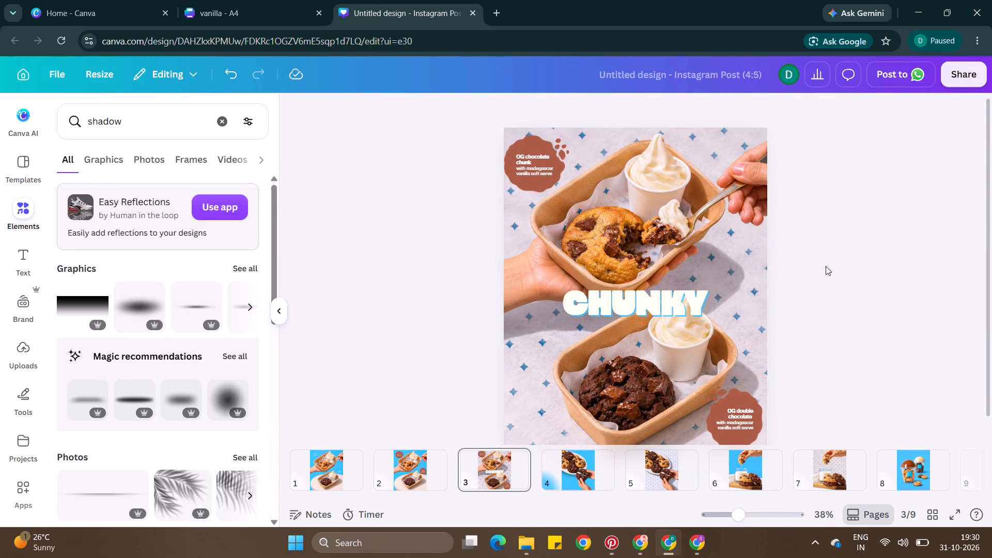
right_click(826, 266)
right_click(826, 266)
double_click(869, 225)
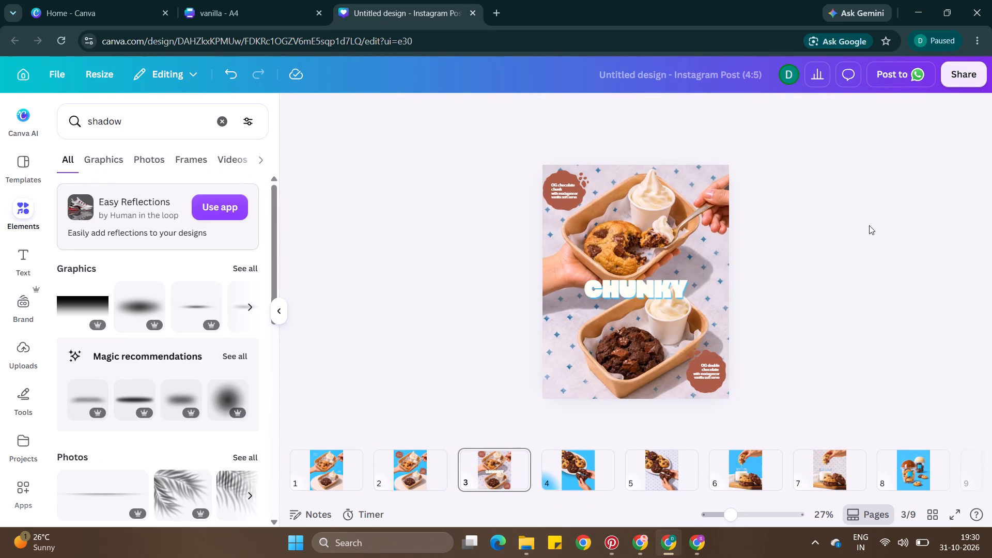
double_click(869, 225)
Copy the "CHUNKY" title from page 3 and go to page 2.
left_click(661, 292)
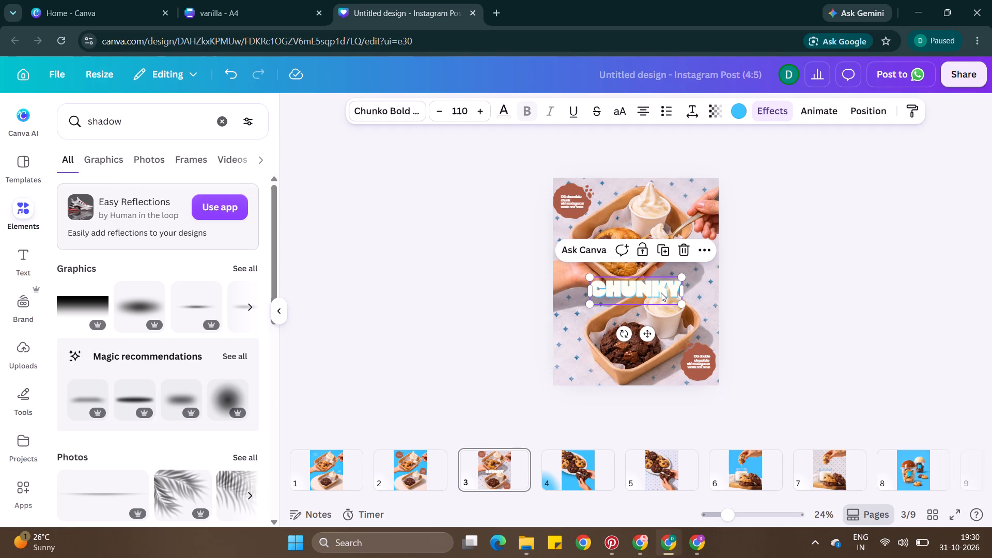
key("ctrl+c")
left_click(413, 465)
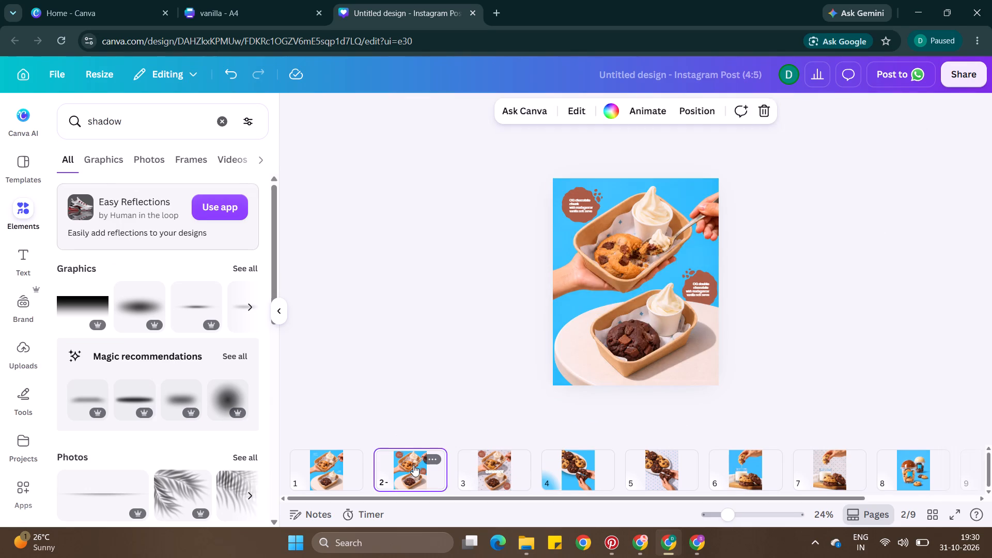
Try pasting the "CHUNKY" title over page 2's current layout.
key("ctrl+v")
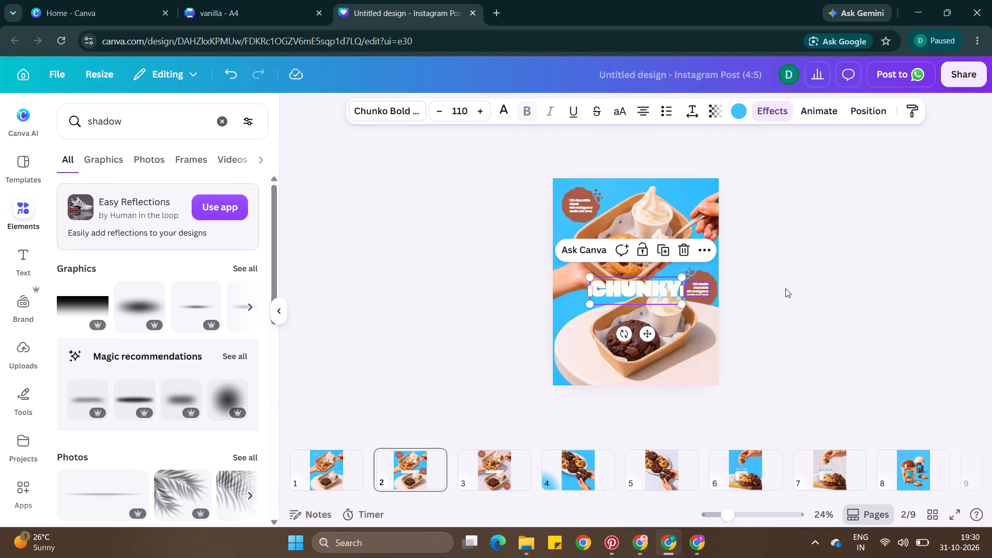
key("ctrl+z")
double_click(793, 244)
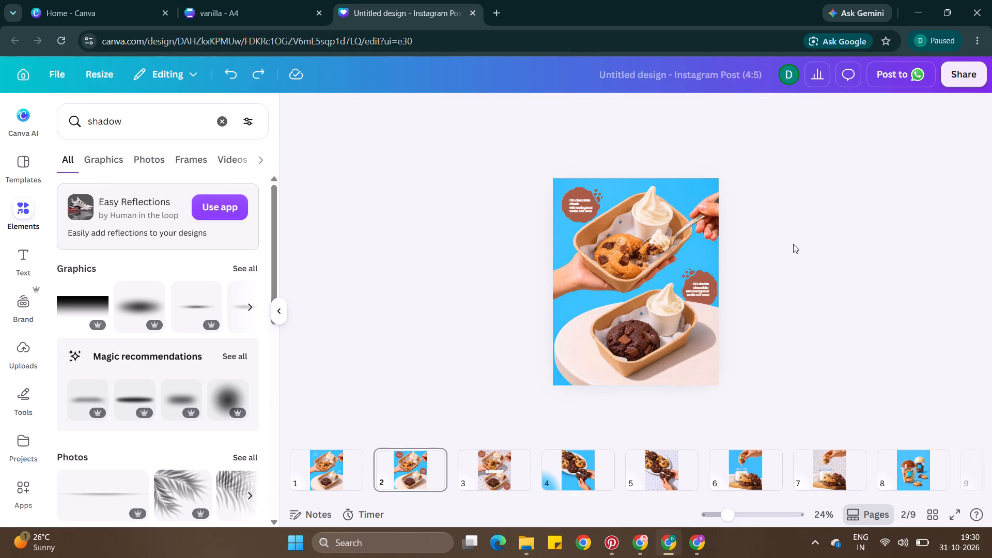
Move page 2's trays, hands, table, badges and badge texts together slightly downward to free space above them.
left_click_drag(547, 161, 572, 216)
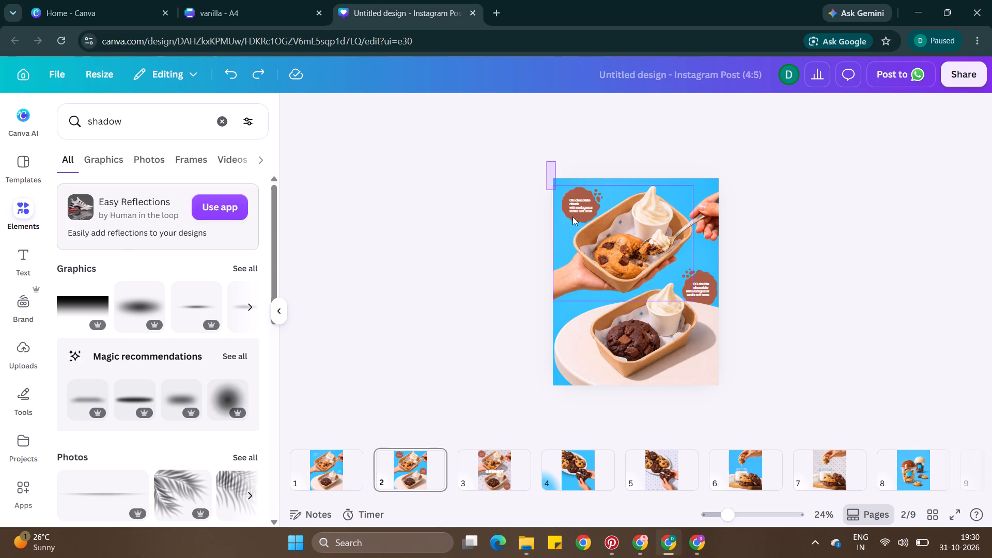
left_click_drag(572, 216, 699, 349)
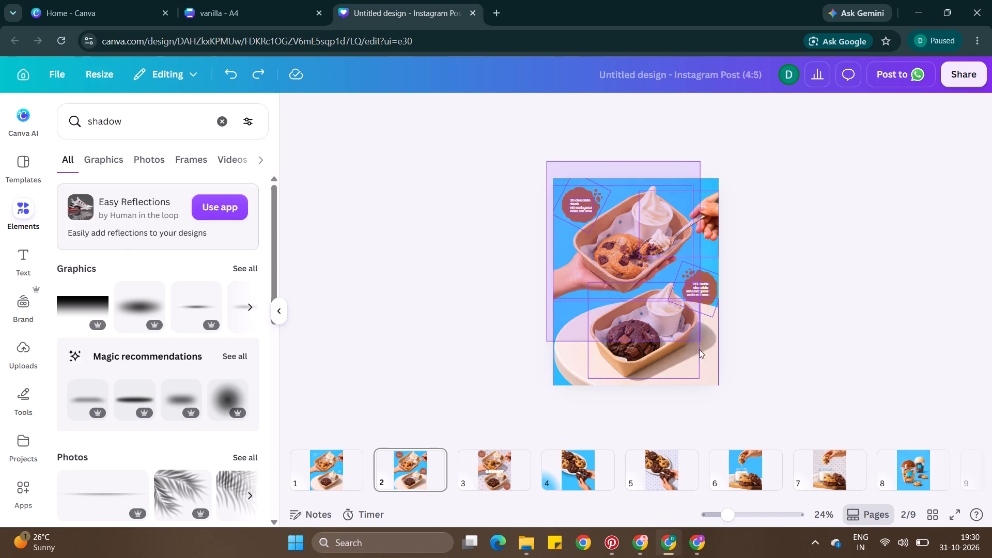
left_click_drag(699, 349, 709, 364)
left_click_drag(695, 283, 693, 290)
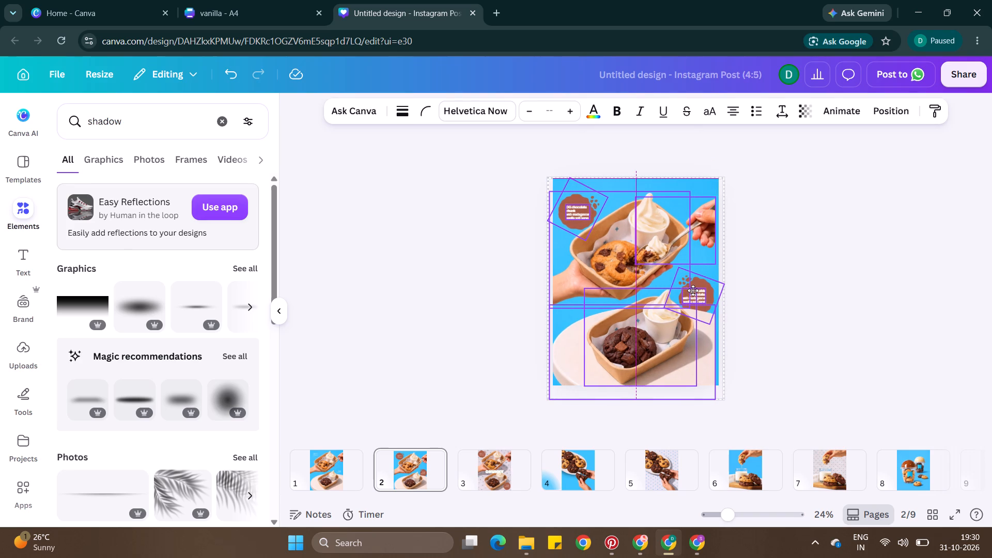
left_click_drag(693, 290, 691, 293)
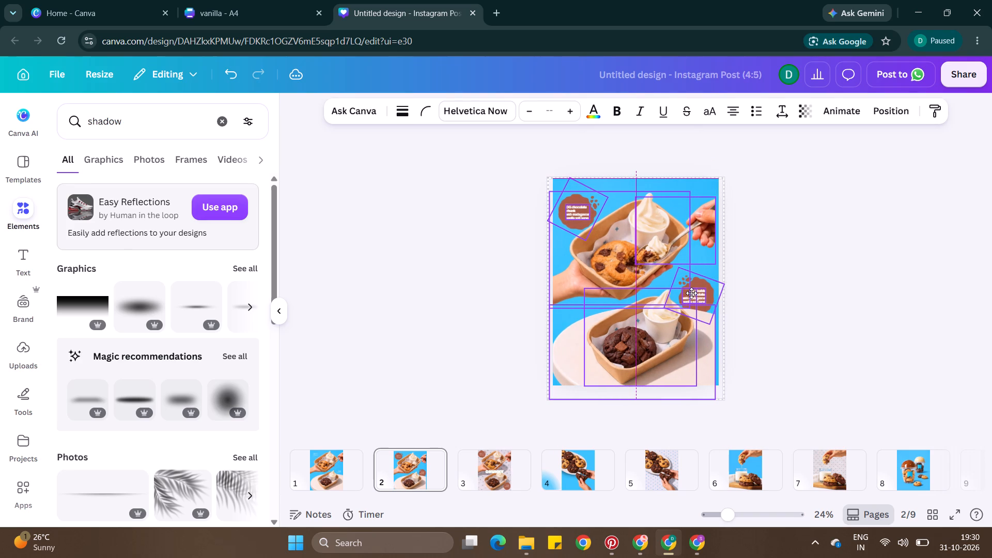
left_click_drag(691, 293, 694, 296)
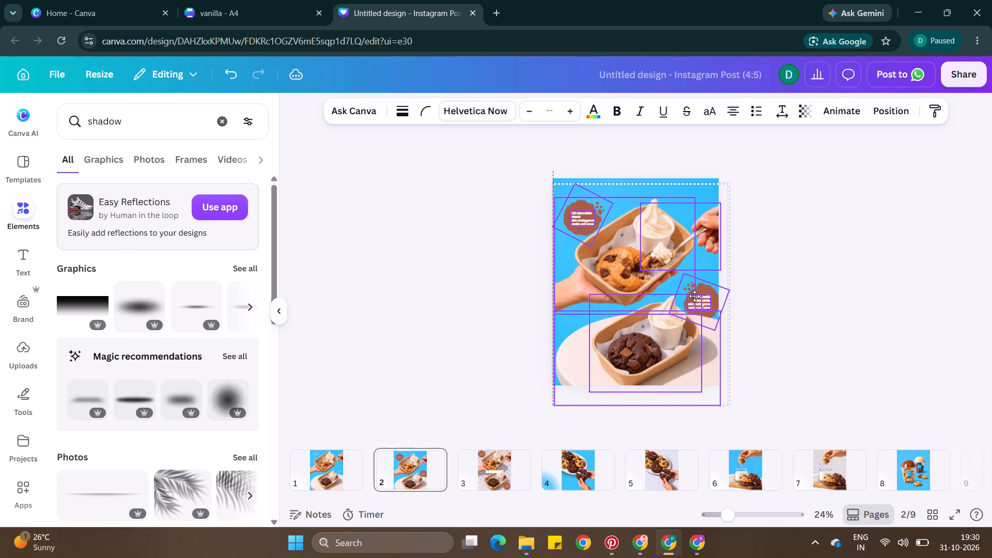
left_click_drag(694, 296, 694, 297)
double_click(841, 247)
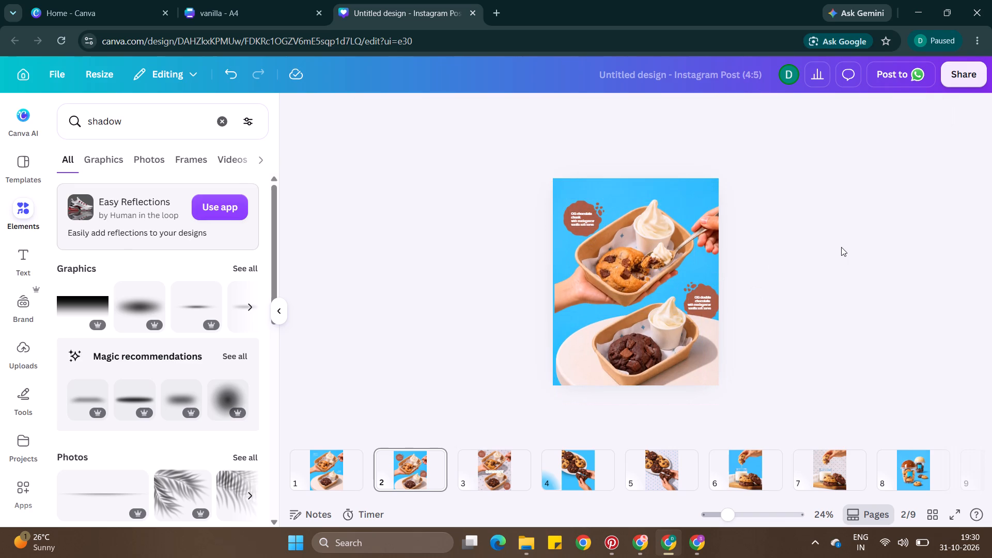
Paste the "CHUNKY" title on page 2 and place it at the top above the upper soft serve.
key("ctrl+v")
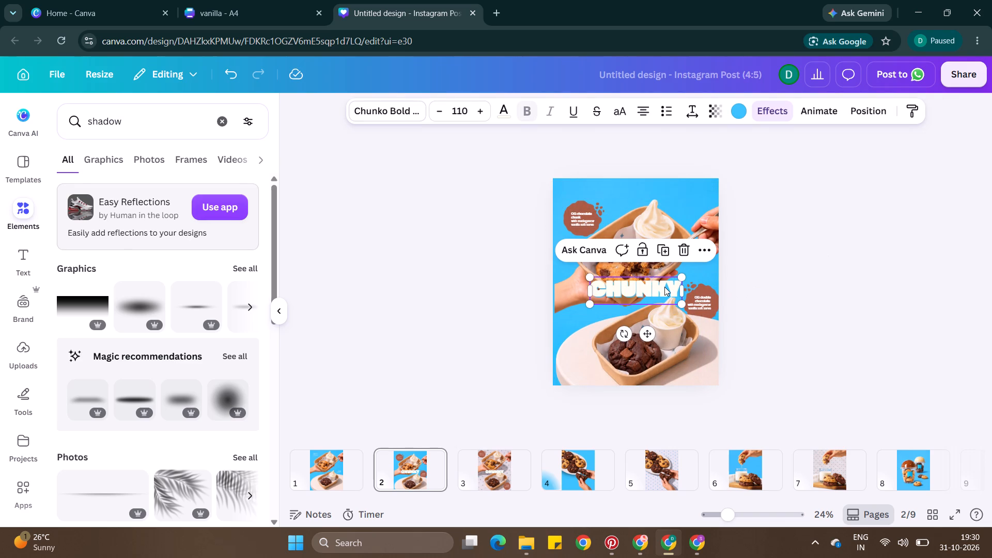
left_click_drag(664, 287, 670, 197)
Shift the upper cookie tray image on page 2 slightly down and toward the page's left edge.
left_click_drag(535, 218, 560, 222)
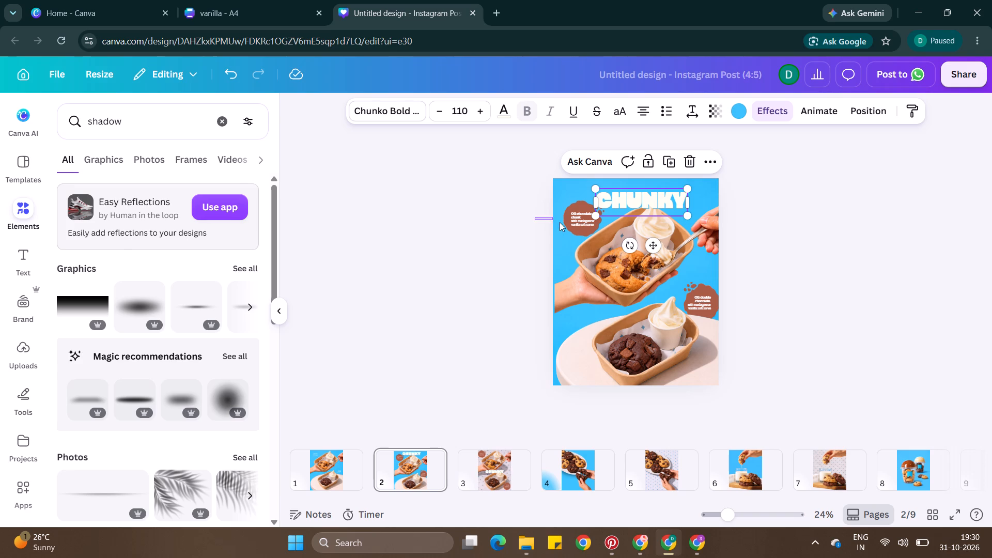
left_click_drag(560, 222, 547, 216)
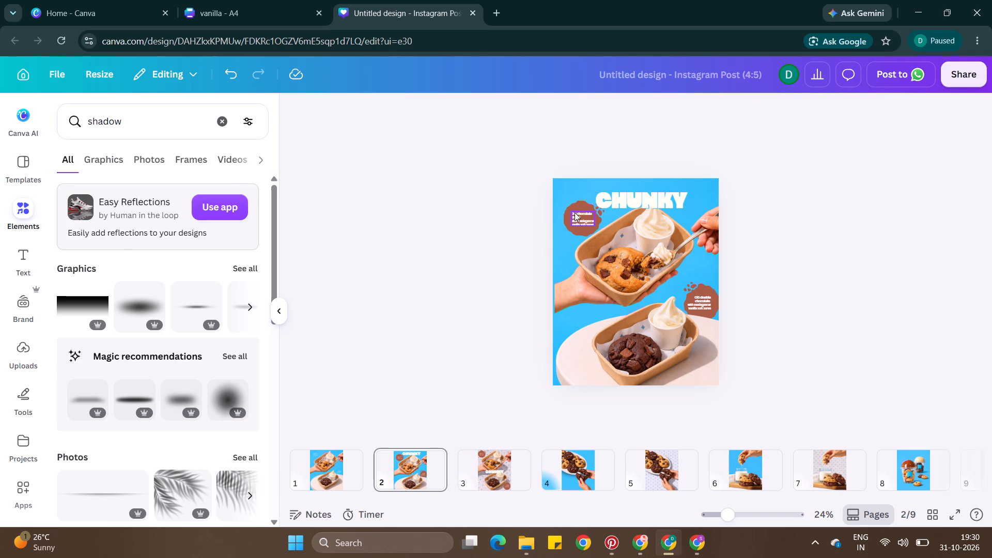
left_click_drag(576, 260, 574, 263)
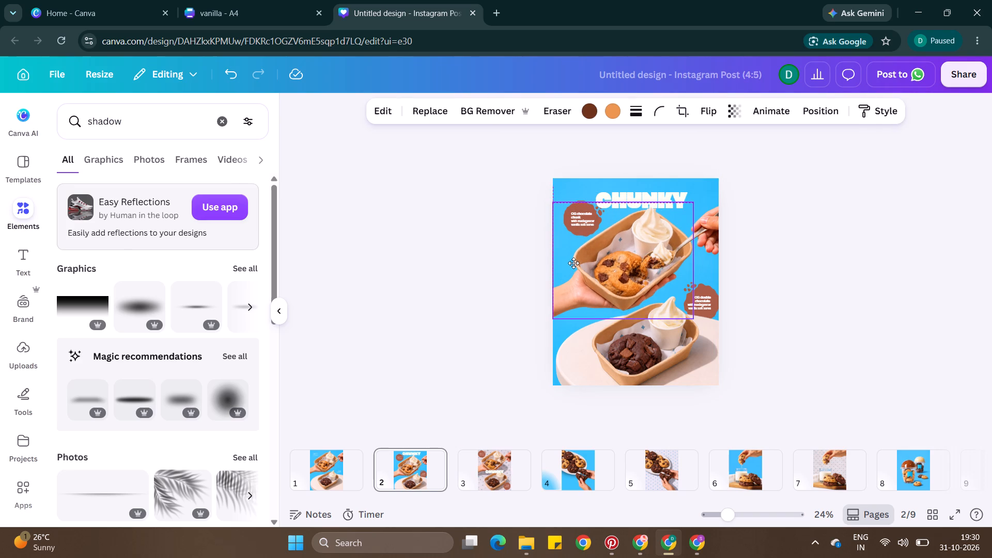
left_click_drag(574, 263, 572, 266)
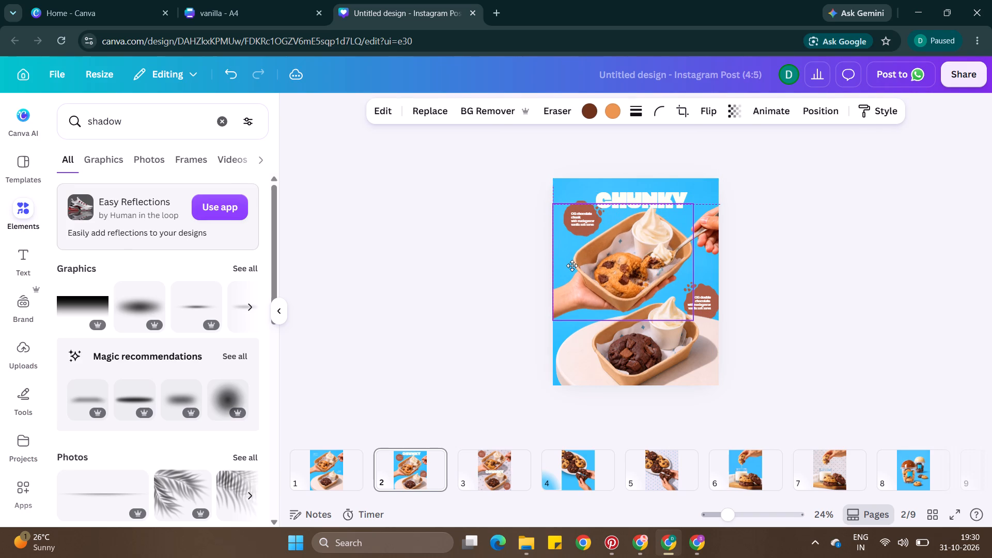
left_click_drag(572, 266, 569, 266)
double_click(747, 256)
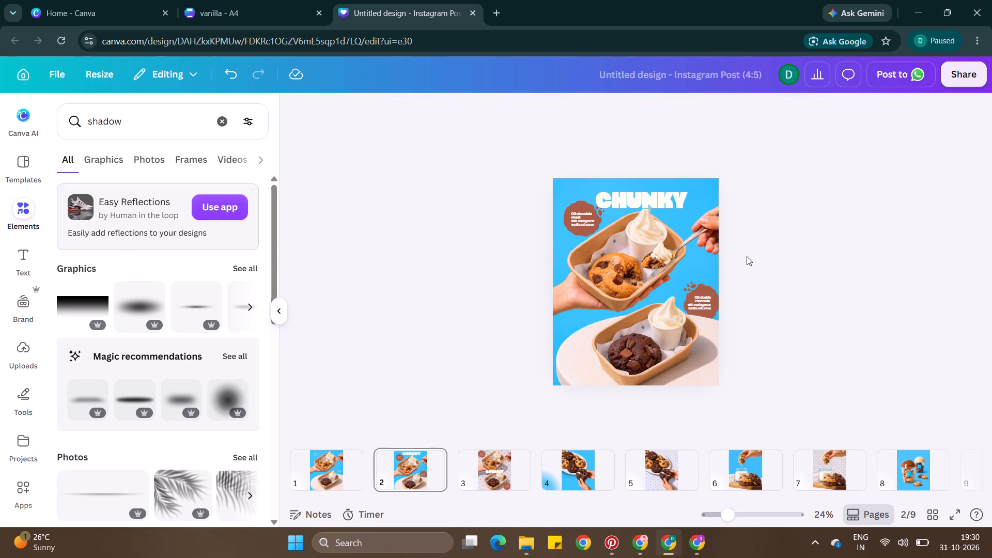
Nudge the "CHUNKY" title on page 2 slightly up and left, closer to the page's horizontal centre.
scroll(747, 256, "up", 1)
left_click_drag(660, 168, 653, 158)
triple_click(888, 210)
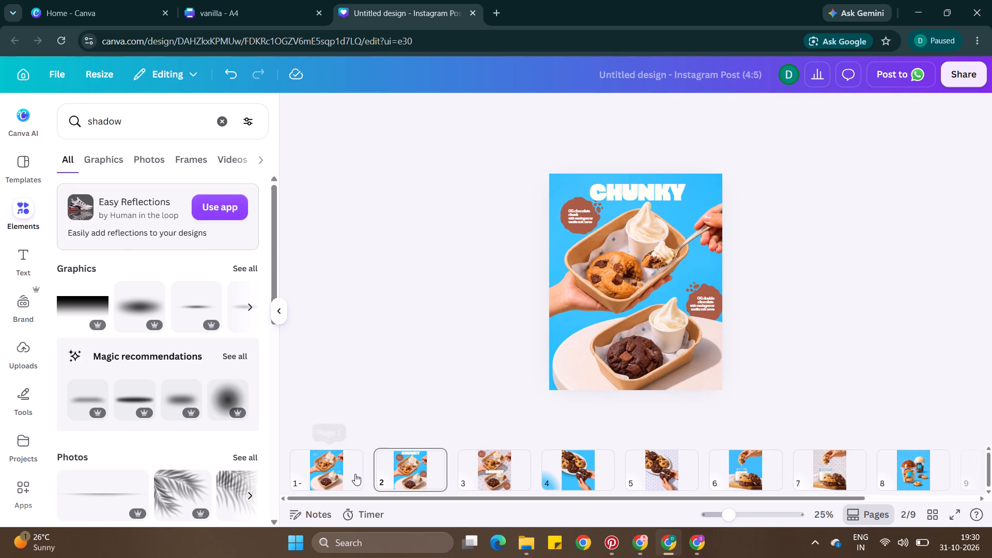
Copy the "CHUNKY" title from page 2 to page 1 and place it horizontally centred between the upper and lower trays.
left_click(675, 196)
key("ctrl+c")
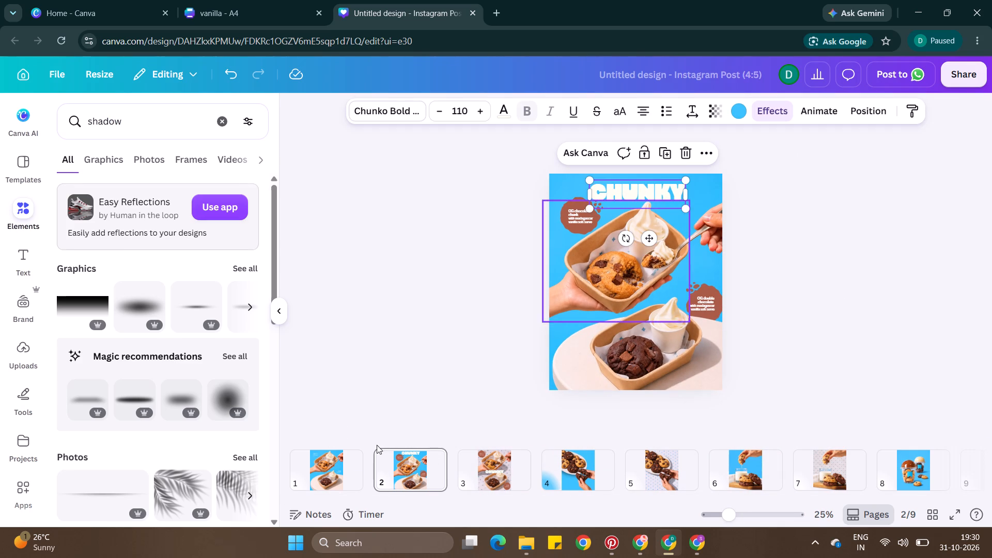
left_click(326, 460)
key("ctrl+v")
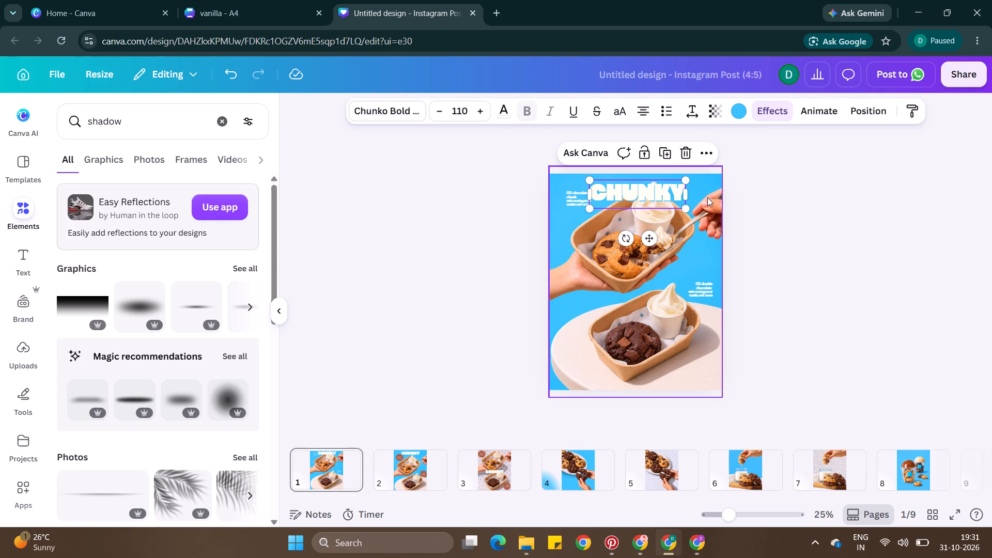
left_click_drag(661, 192, 654, 286)
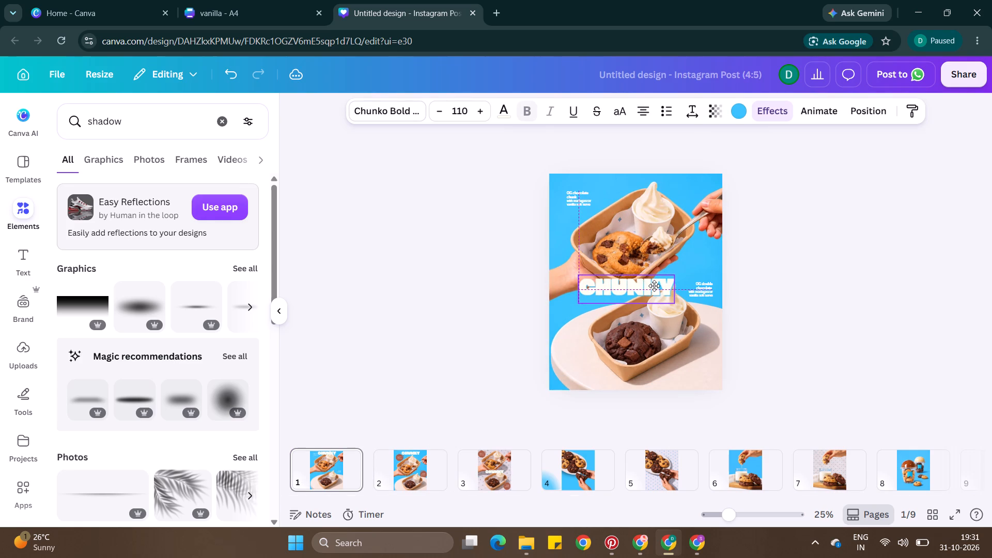
left_click_drag(654, 286, 660, 286)
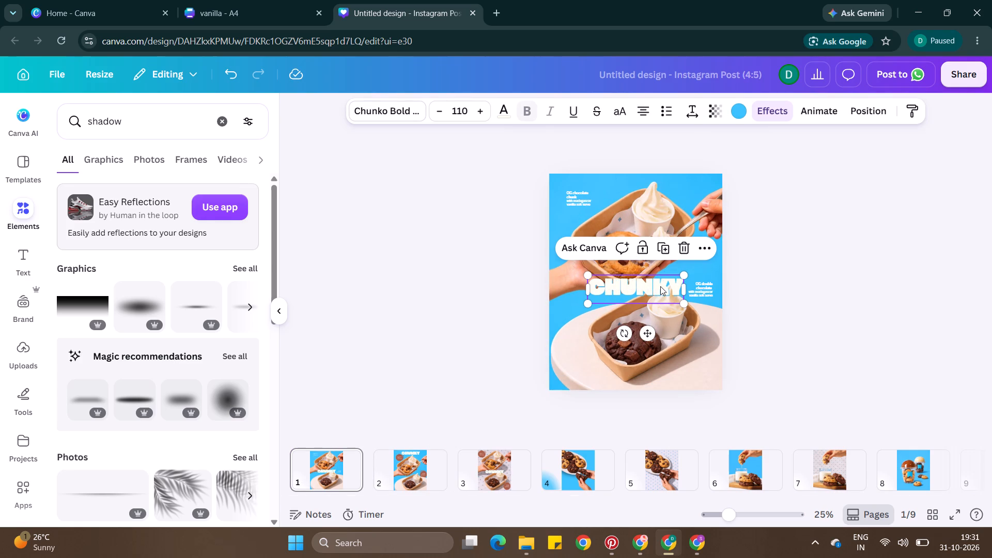
Set the font size of page 1's "CHUNKY" title to 100.
left_click(463, 114)
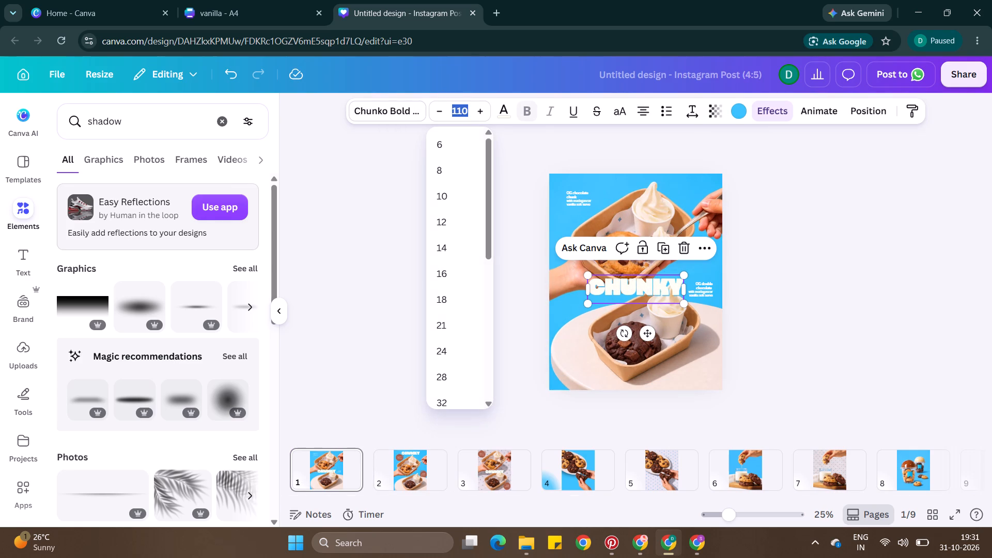
type("100")
key("Return")
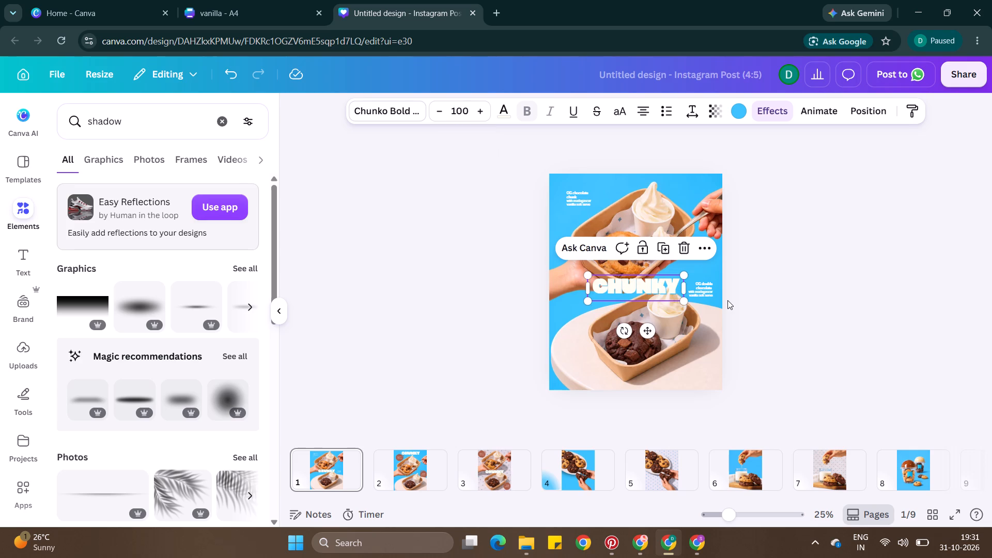
triple_click(769, 309)
left_click(685, 292)
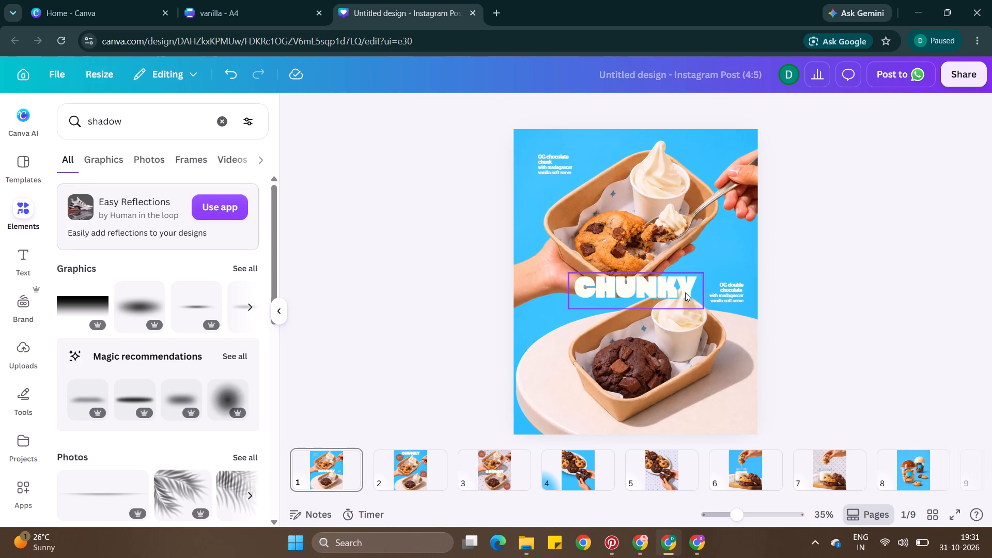
double_click(812, 277)
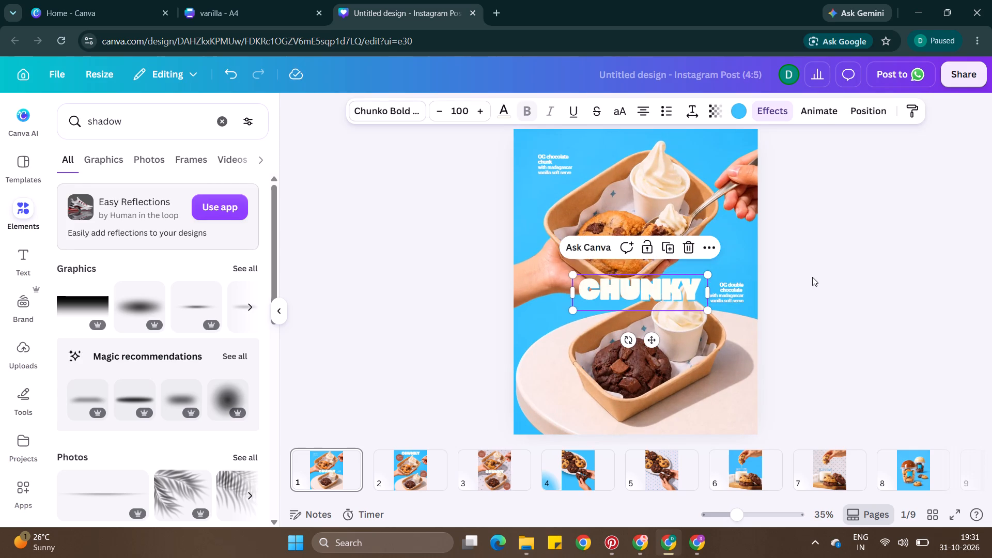
double_click(780, 267)
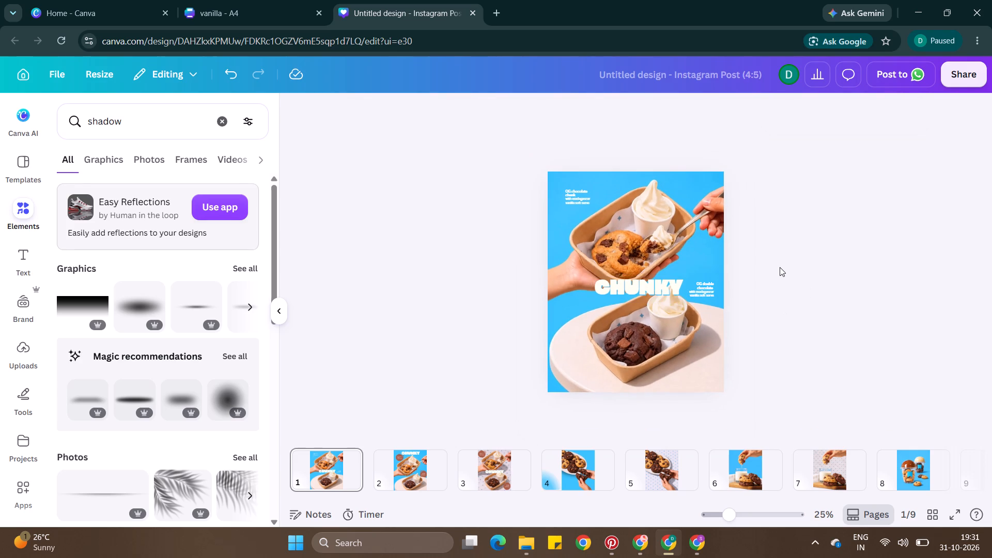
Review pages 3 through 9 to check which cookie layouts still need titles and text.
left_click(483, 467)
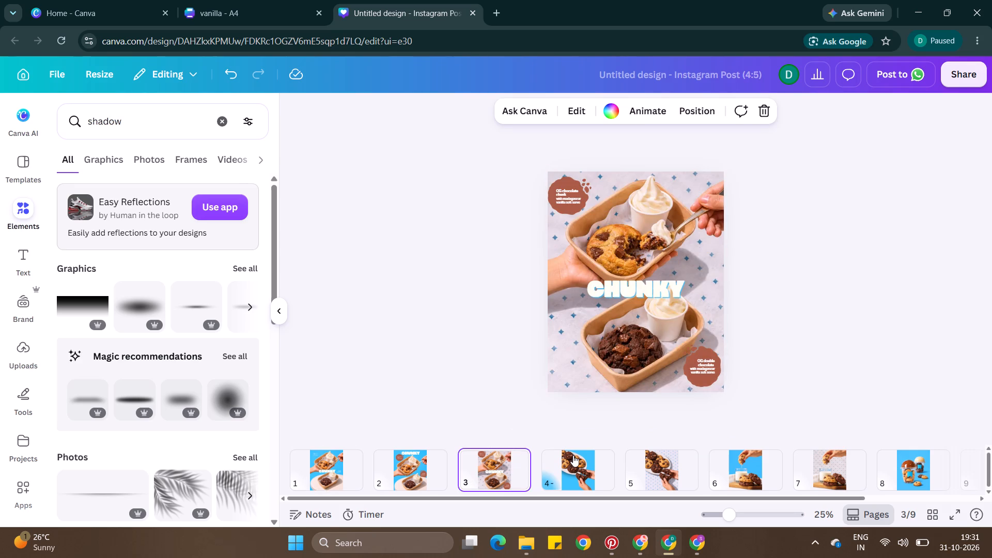
left_click(573, 455)
left_click(772, 298)
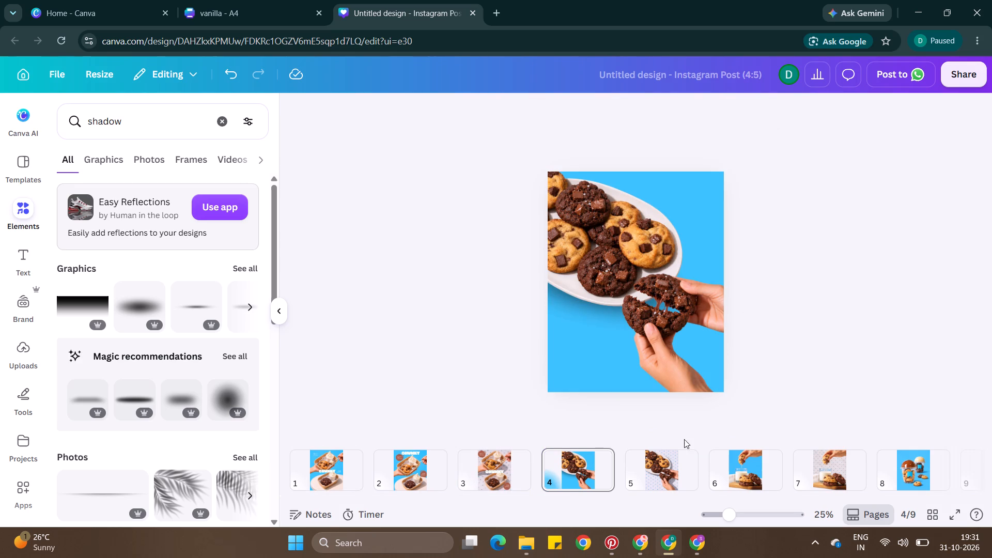
left_click(662, 469)
left_click(740, 460)
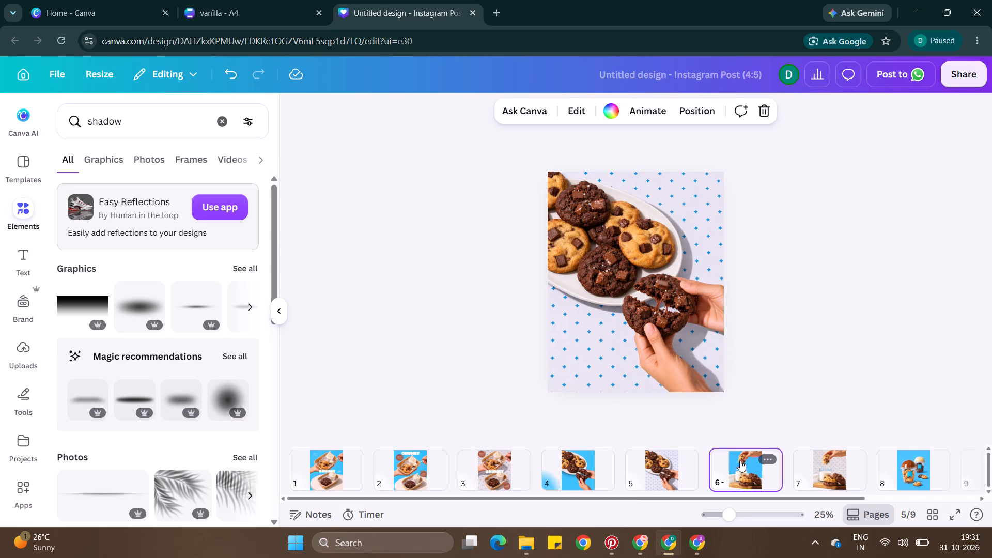
left_click(841, 463)
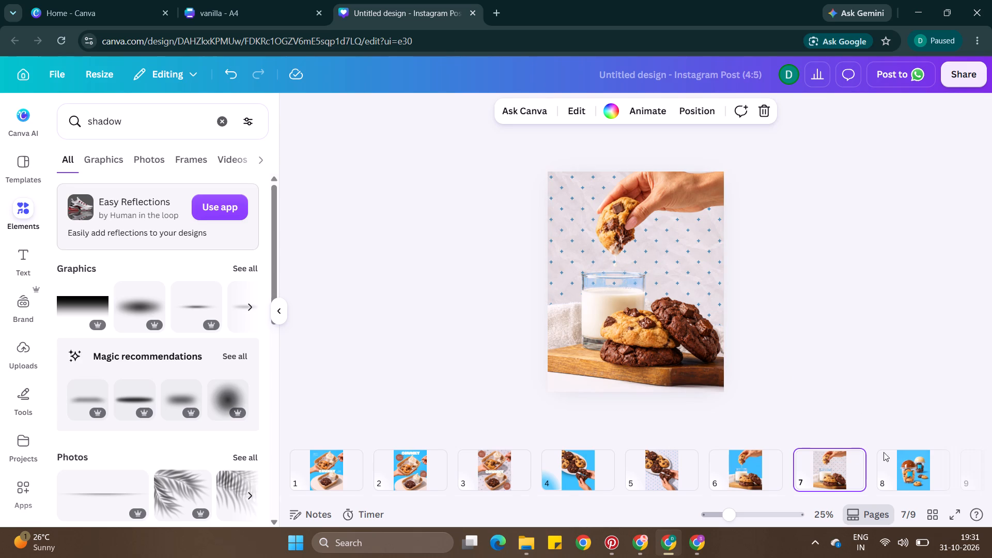
left_click(908, 478)
scroll(908, 478, "left", 1)
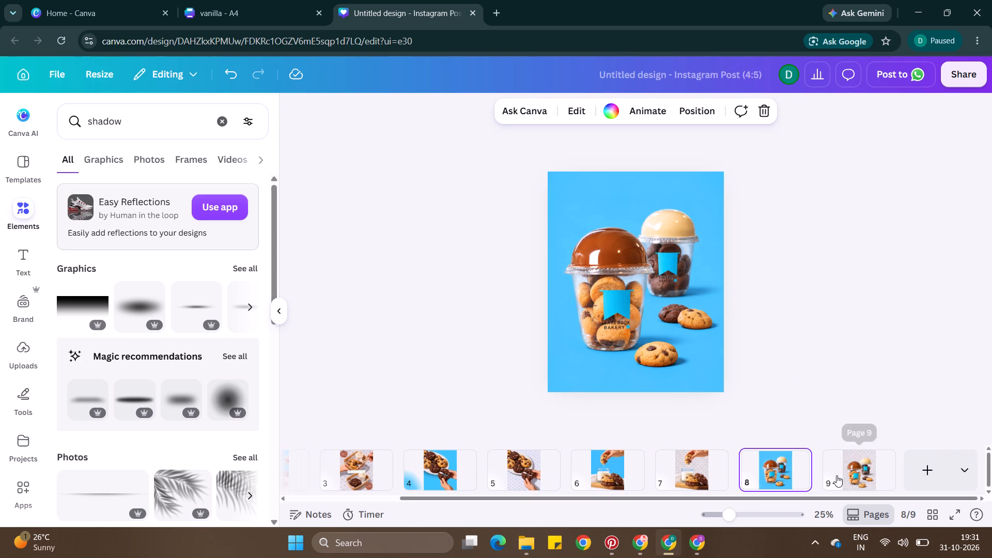
left_click(836, 475)
double_click(846, 369)
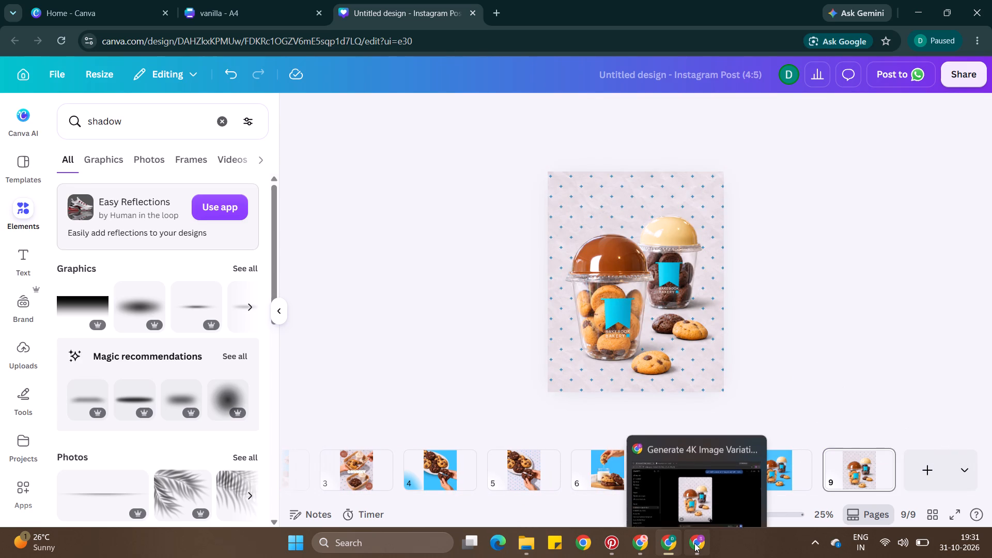
left_click(700, 389)
left_click_drag(626, 405, 656, 391)
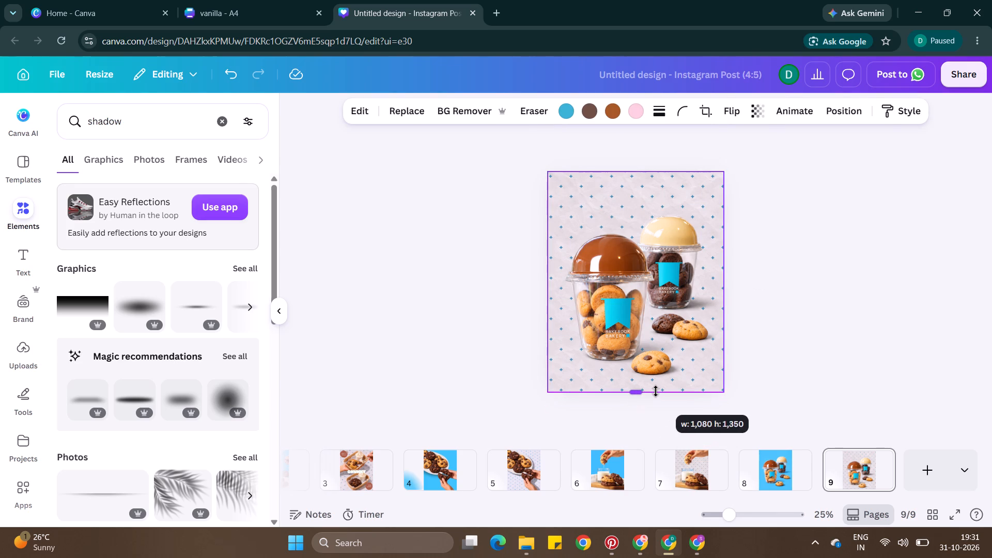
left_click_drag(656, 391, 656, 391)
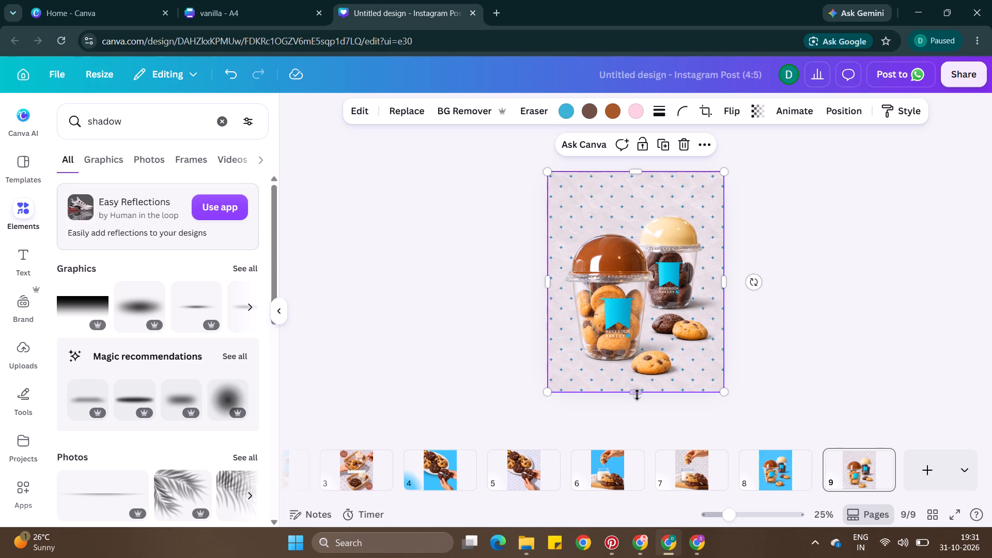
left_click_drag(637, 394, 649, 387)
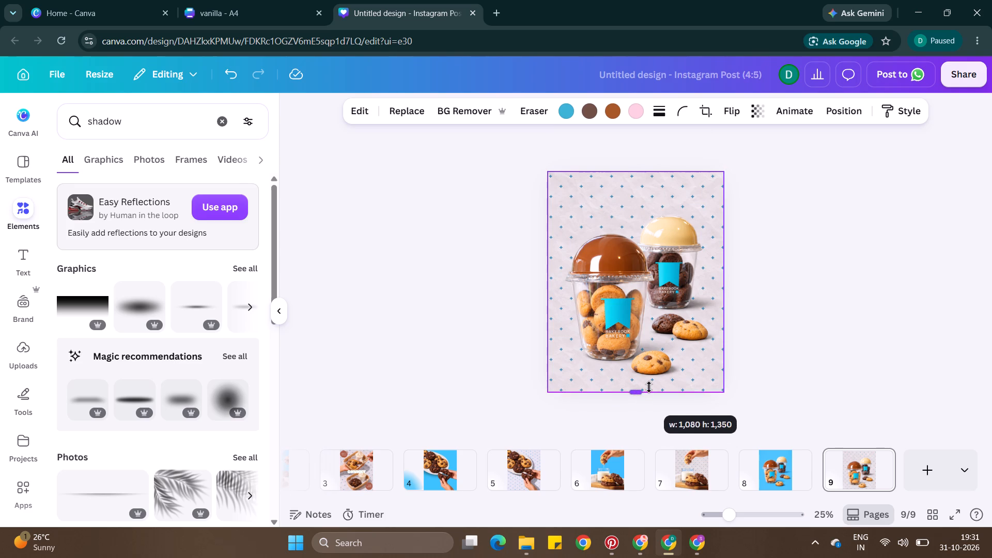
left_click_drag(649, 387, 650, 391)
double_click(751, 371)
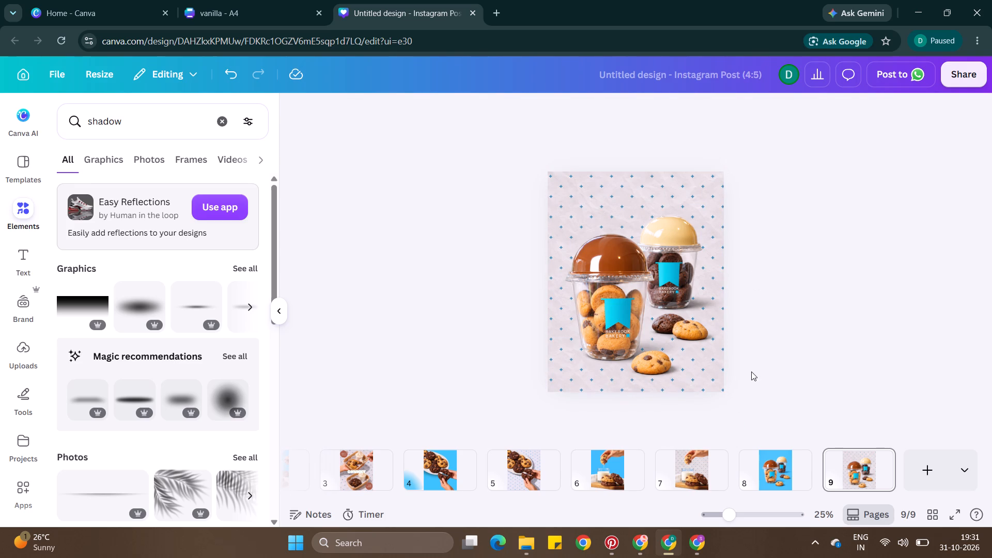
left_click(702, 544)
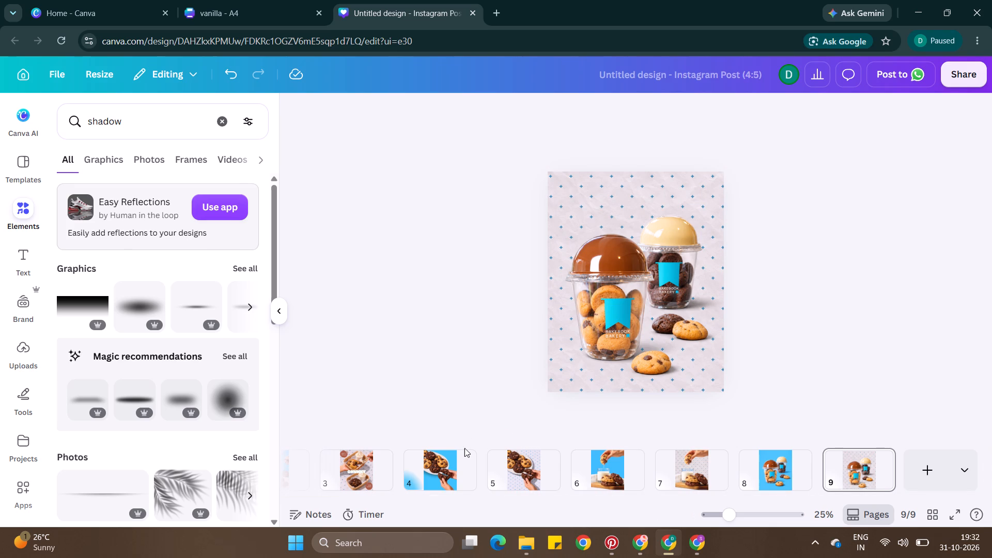
Copy the vertical "SKINNY" heading text from page 5 of the vanilla menu design and return to the Instagram post.
scroll(471, 457, "right", 3)
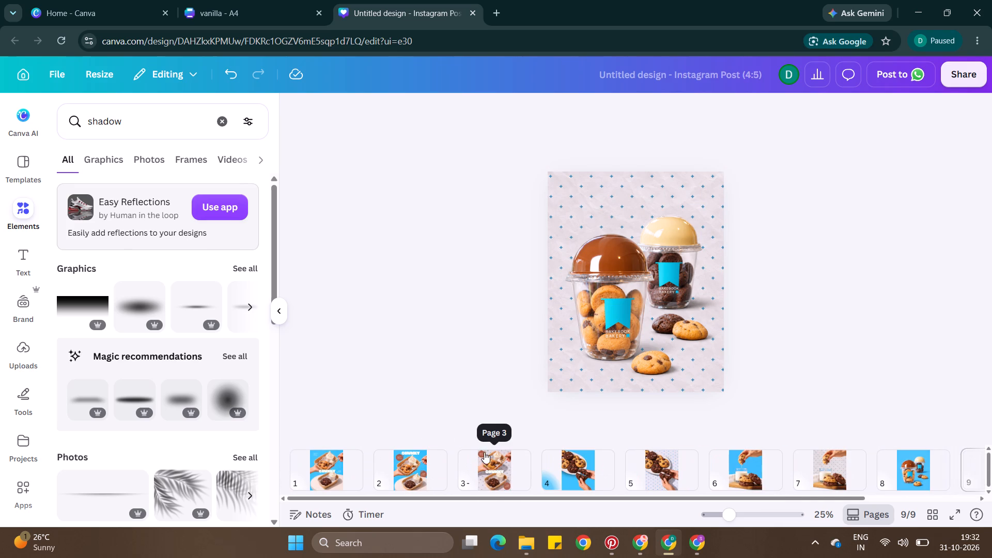
left_click(329, 0)
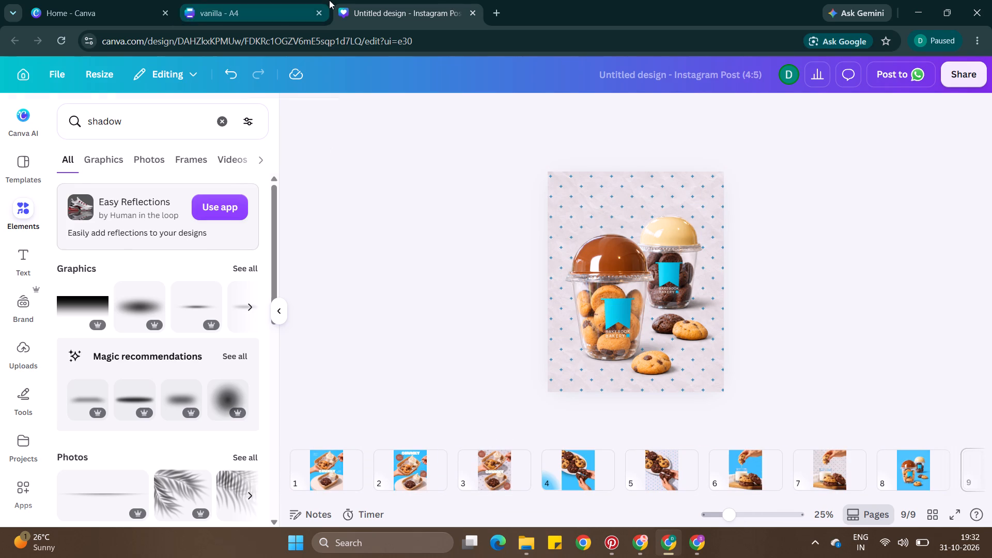
left_click(268, 0)
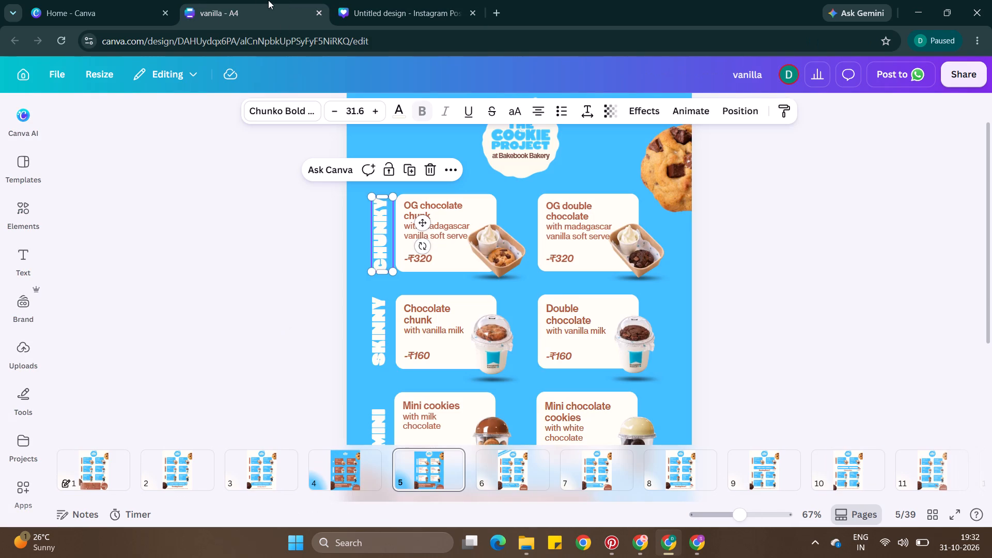
double_click(381, 363)
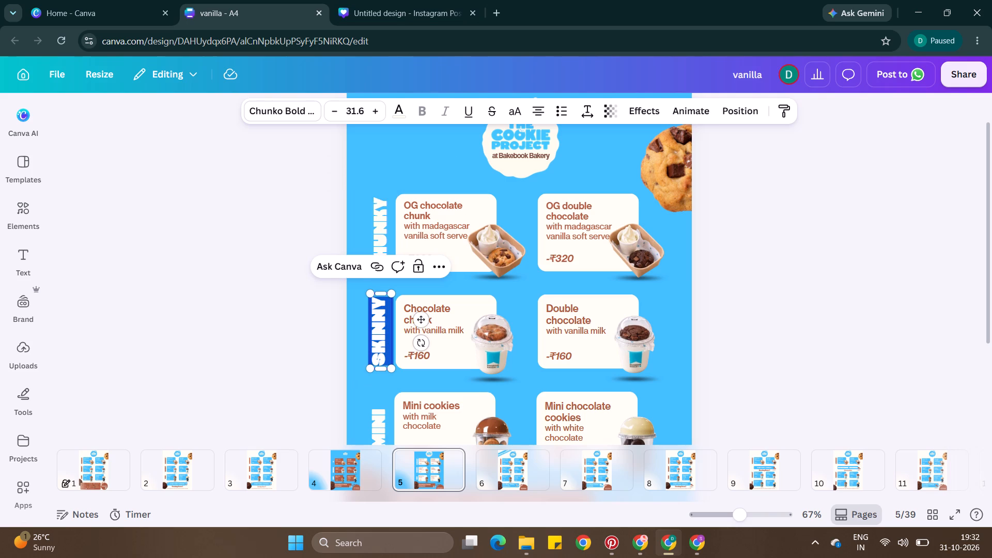
key("ctrl+c")
left_click(288, 0)
left_click(375, 1)
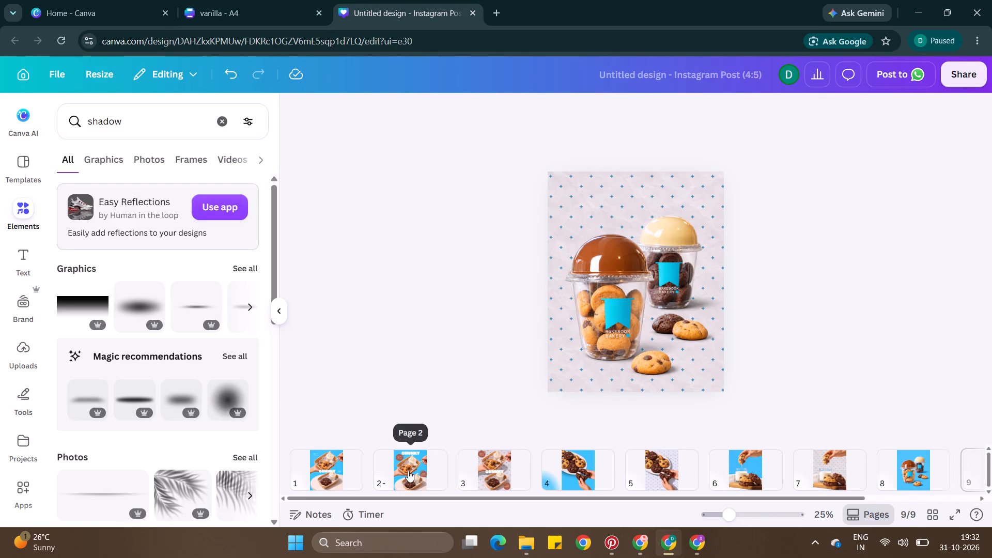
Duplicate page 2's "CHUNKY" title and move the copy to the lower left of page 4, below the cookie plate.
left_click(408, 471)
left_click(676, 182)
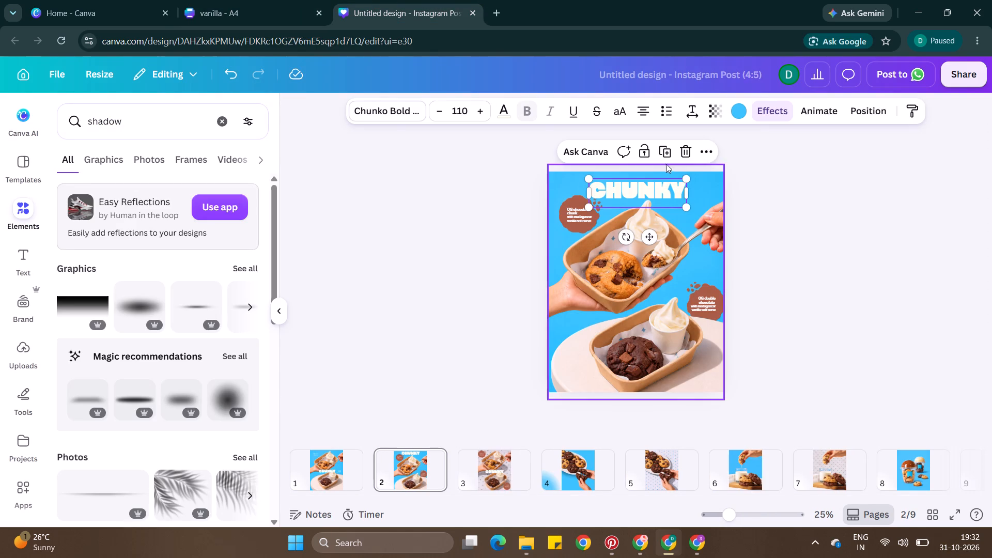
left_click(664, 162)
left_click(664, 153)
left_click_drag(664, 197, 621, 333)
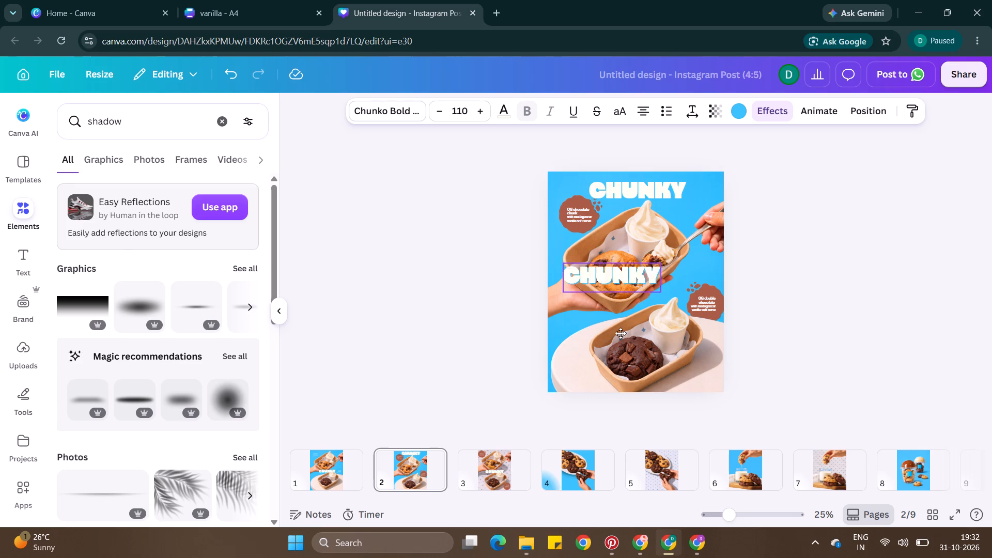
left_click_drag(621, 333, 597, 483)
left_click_drag(653, 190, 615, 361)
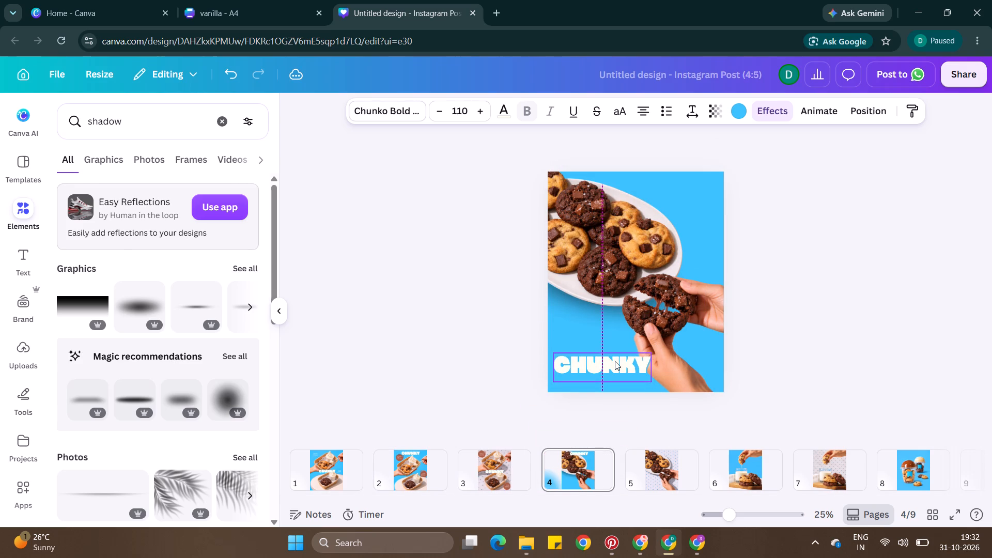
Replace the title text on page 4 with the copied "SKINNY" and nudge it slightly left.
left_click(617, 360)
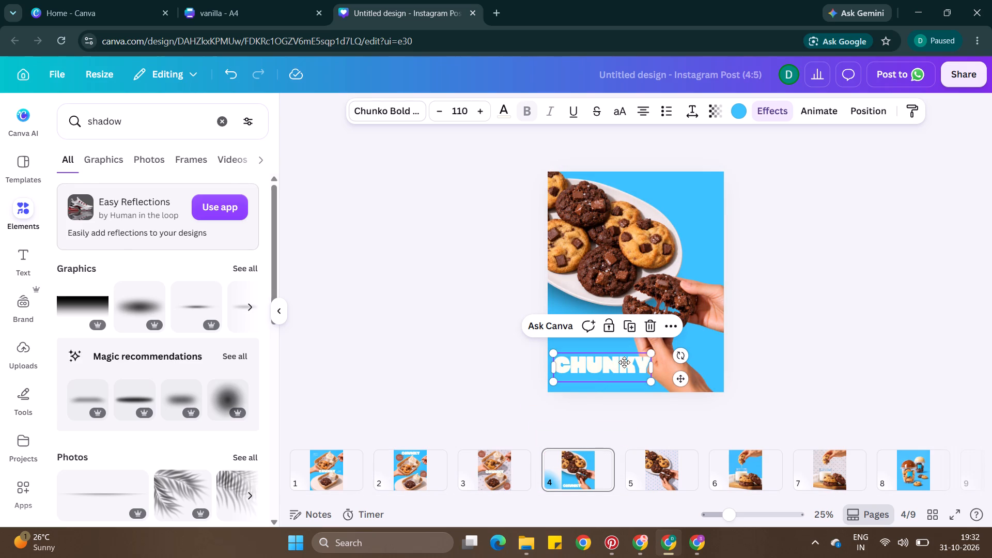
double_click(622, 360)
key("ctrl+v")
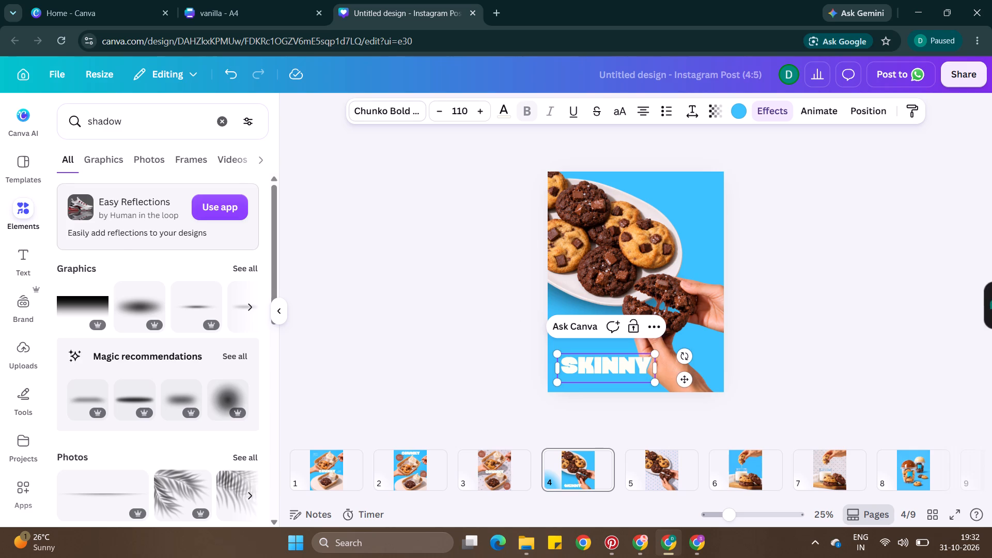
double_click(807, 270)
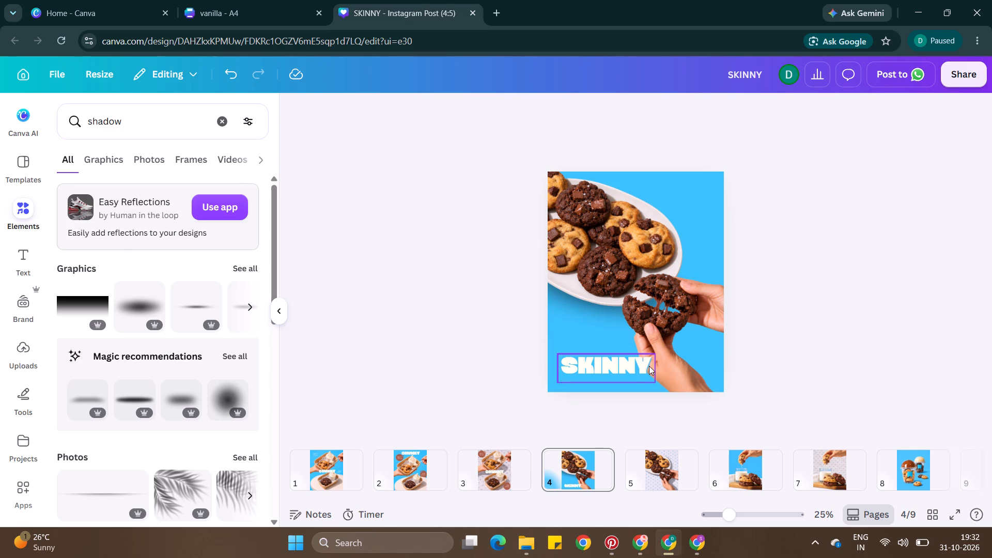
left_click(649, 366)
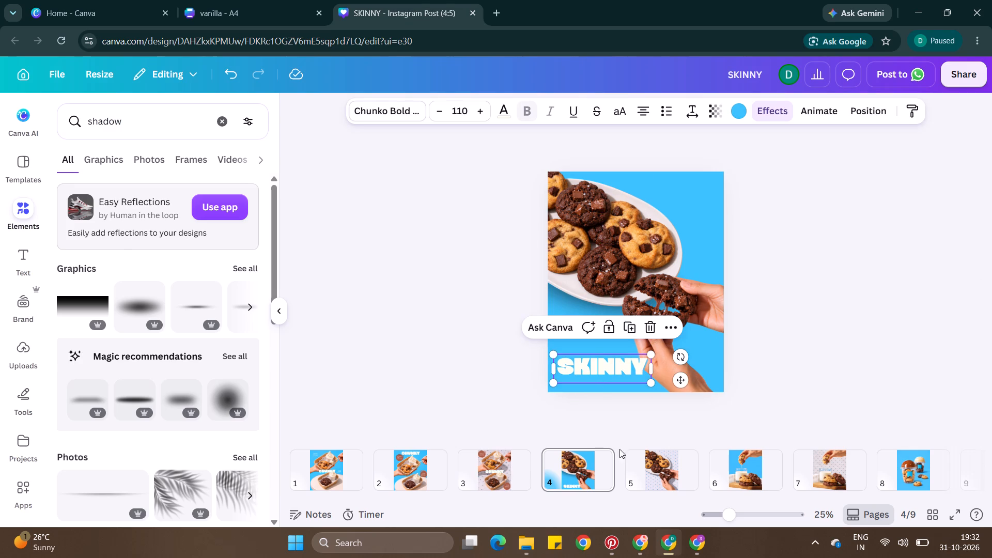
Duplicate page 4 and move the "SKINNY" title on the copy to the centre of the page.
left_click(580, 472)
key("ctrl+d")
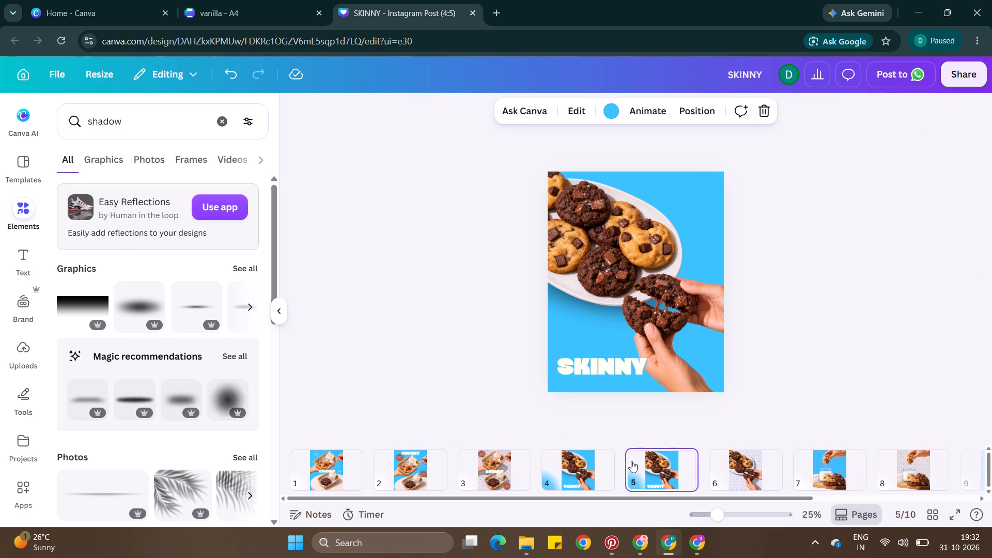
left_click_drag(617, 354, 639, 282)
left_click_drag(610, 378, 644, 298)
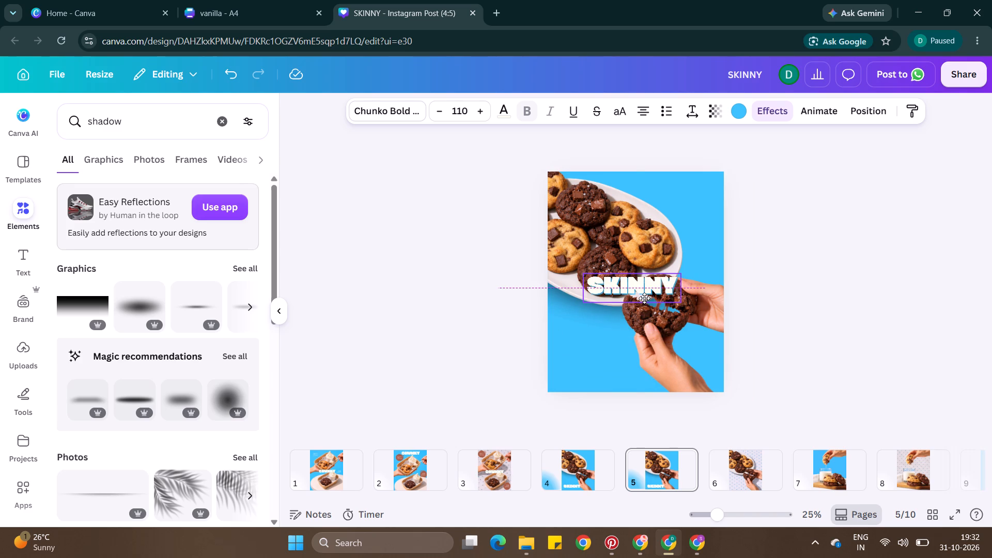
left_click_drag(644, 298, 644, 296)
Copy the "Chocolate chunk with vanilla milk" caption from the vanilla menu and place it at page 5's lower left.
left_click(263, 5)
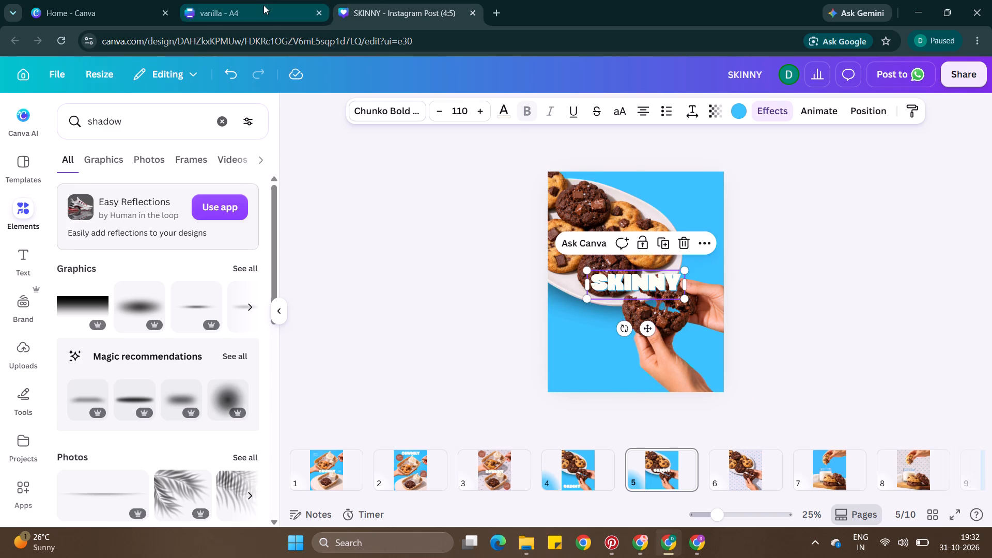
left_click(435, 323)
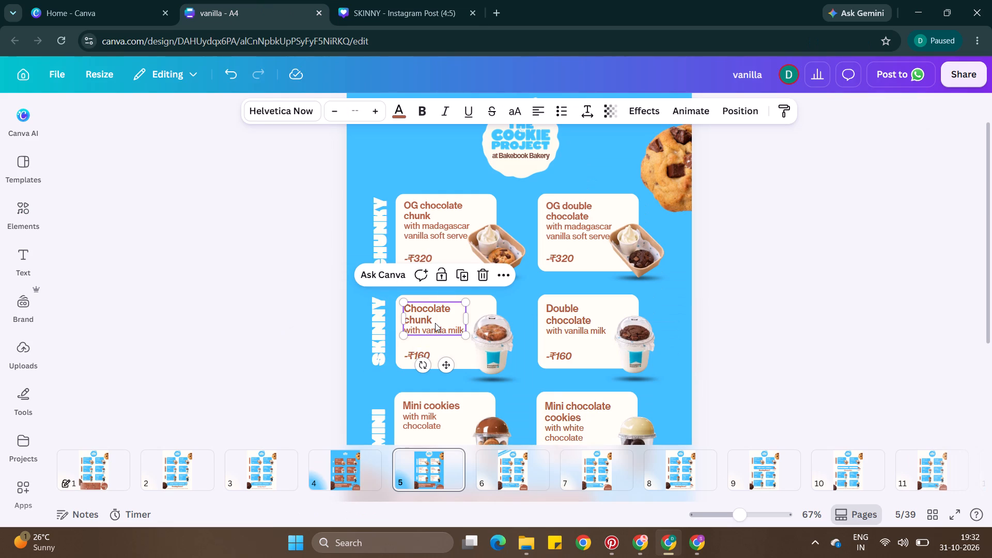
key("ctrl+c")
left_click(303, 0)
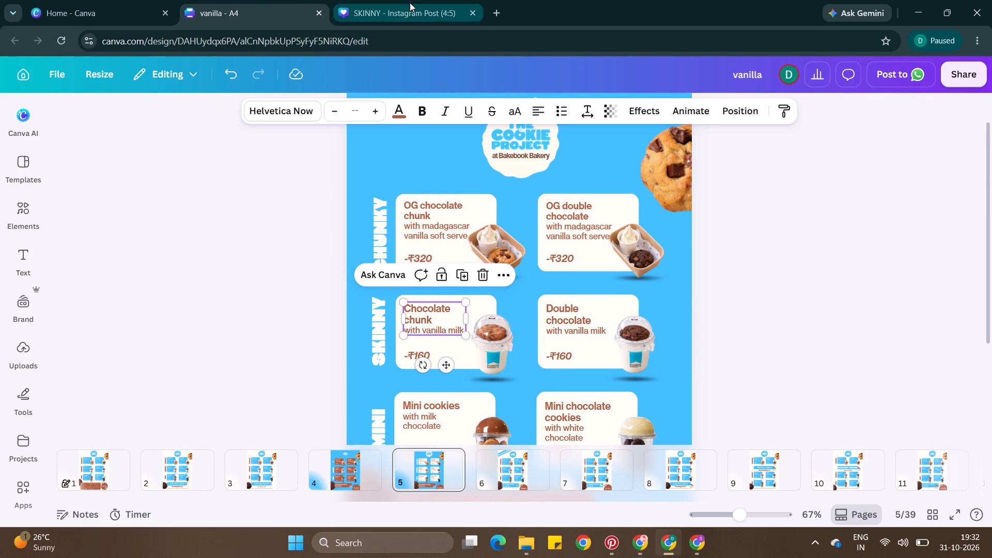
left_click(410, 3)
left_click(572, 347)
key("ctrl+v")
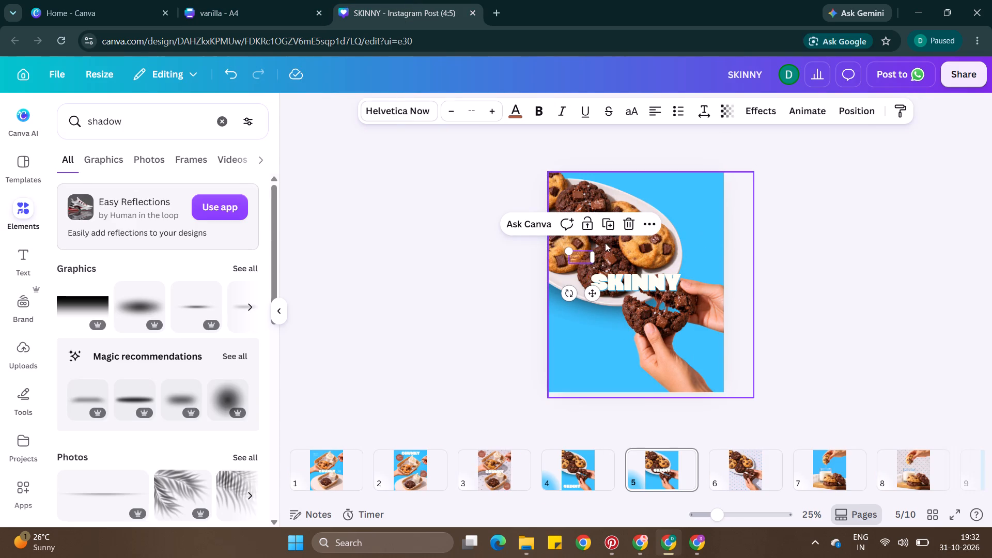
left_click_drag(592, 296, 591, 384)
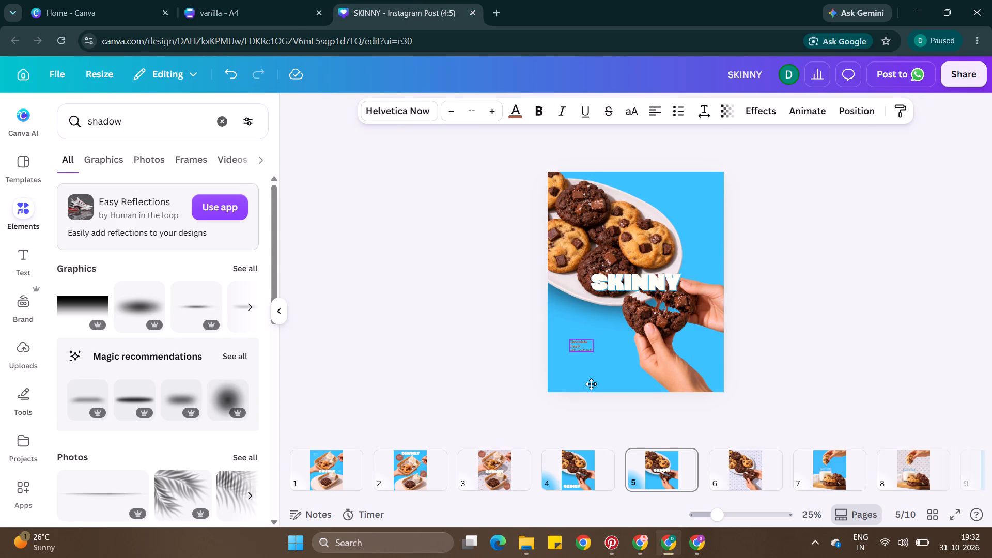
left_click_drag(591, 384, 588, 377)
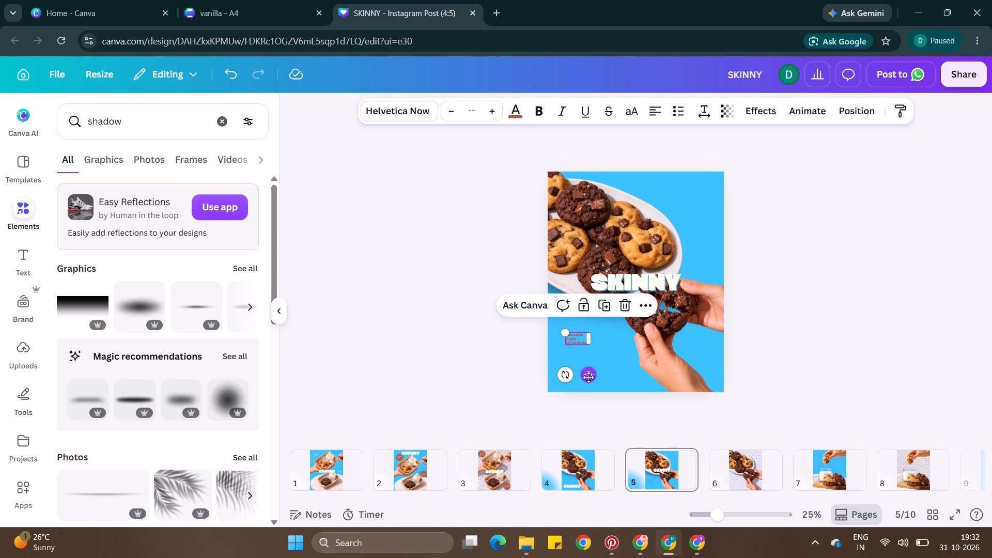
Copy the "Double chocolate with vanilla milk" caption from the vanilla menu to page 5's upper right margin and right-align it.
left_click(285, 0)
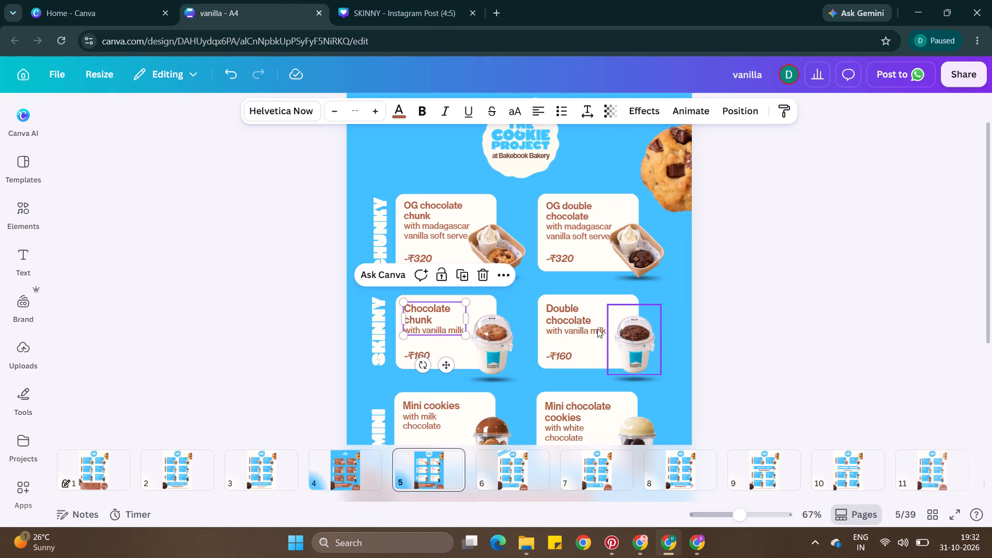
left_click(579, 317)
key("ctrl+c")
left_click(262, 0)
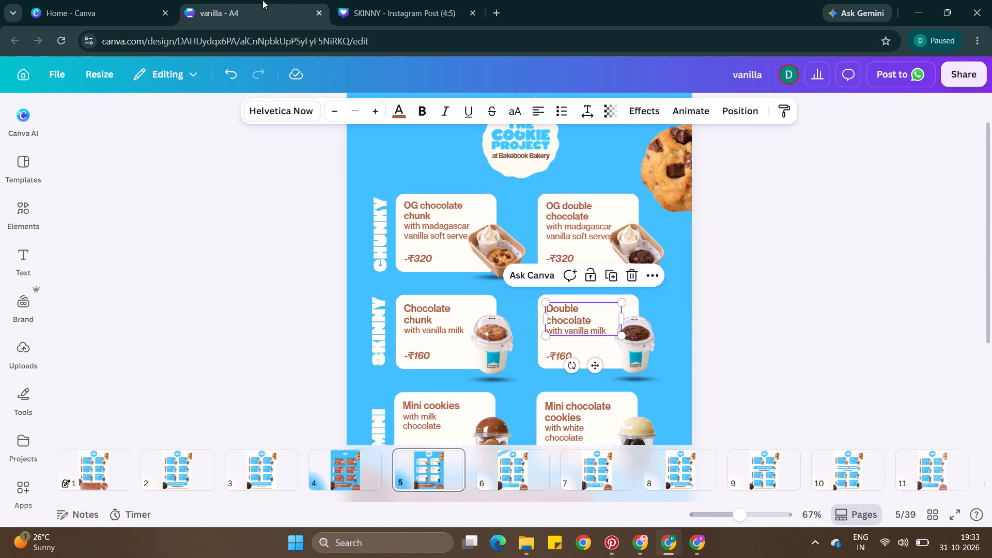
left_click(311, 0)
left_click(389, 13)
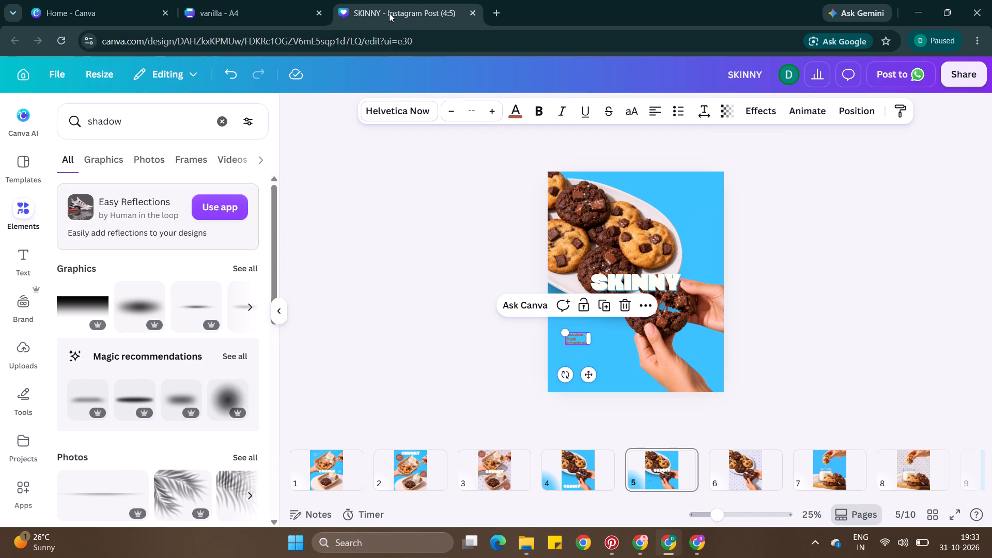
key("ctrl+v")
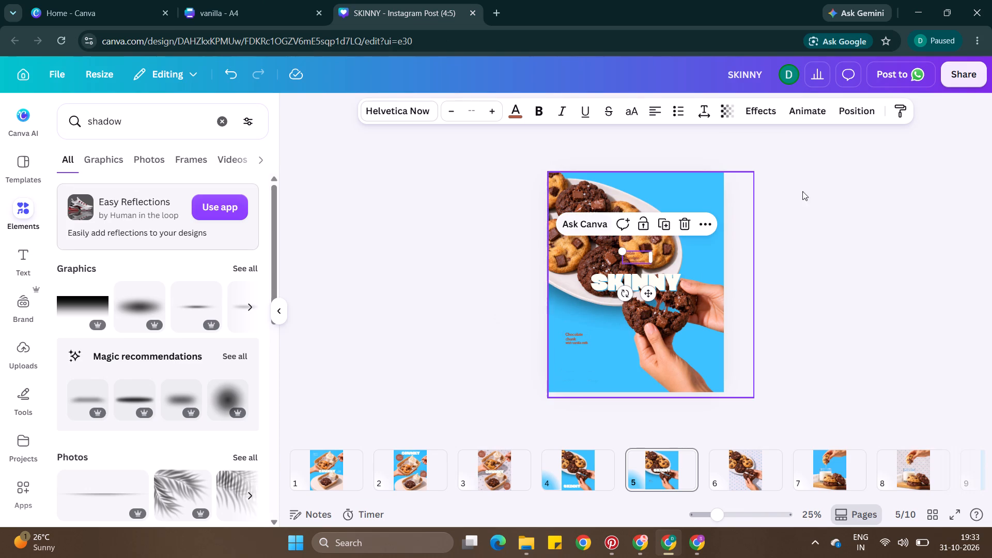
left_click_drag(652, 289, 710, 234)
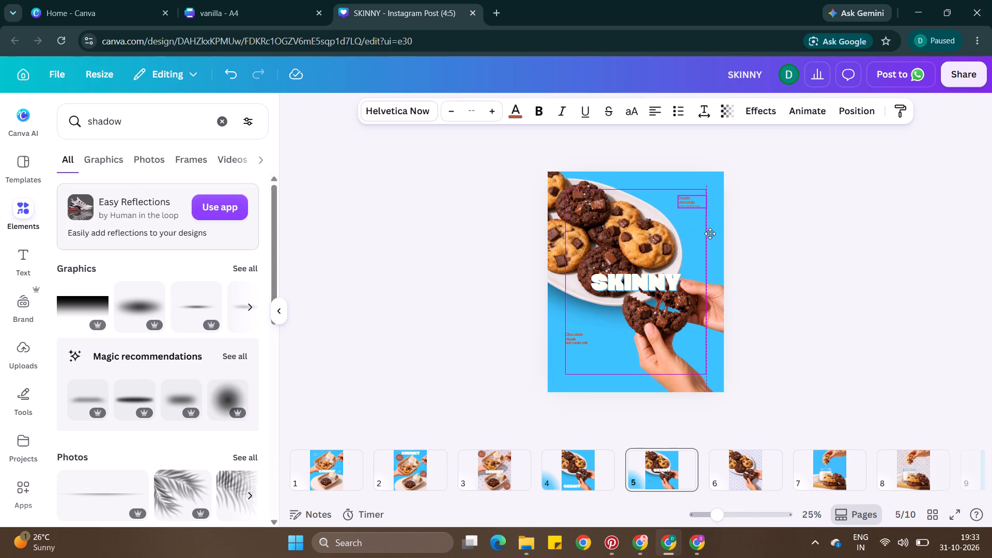
left_click_drag(710, 234, 705, 237)
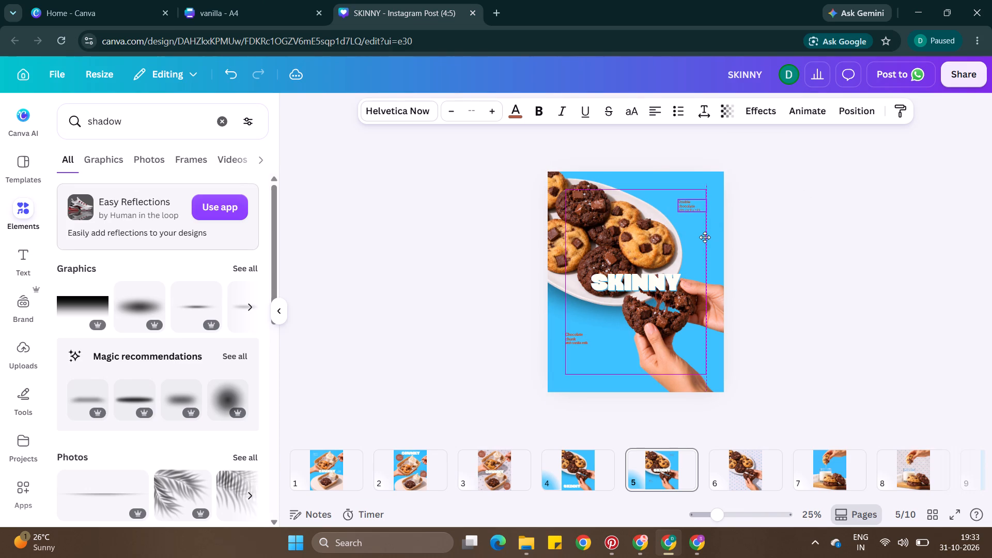
left_click_drag(705, 237, 705, 238)
double_click(657, 105)
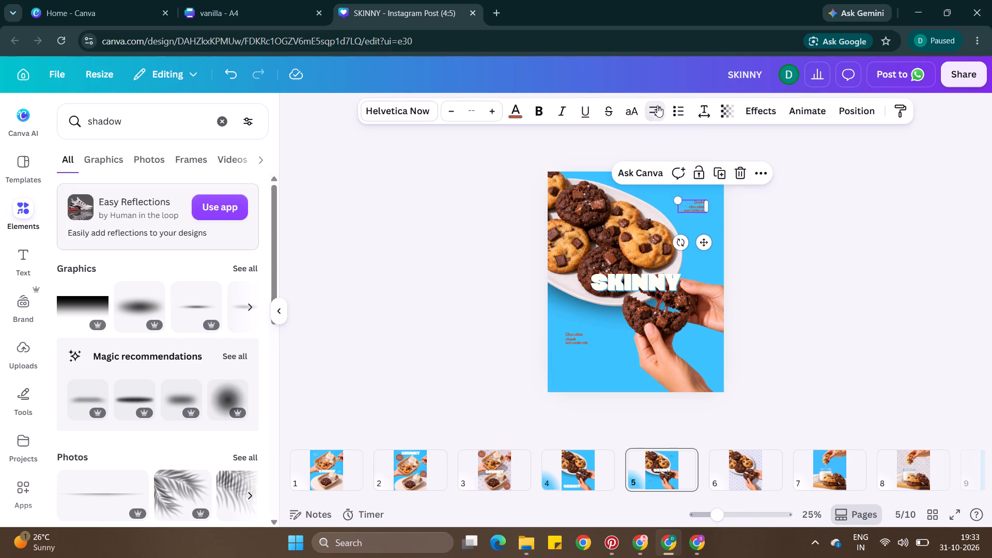
Recolour both captions on page 5 from brown to the off-white text colour.
left_click(521, 115)
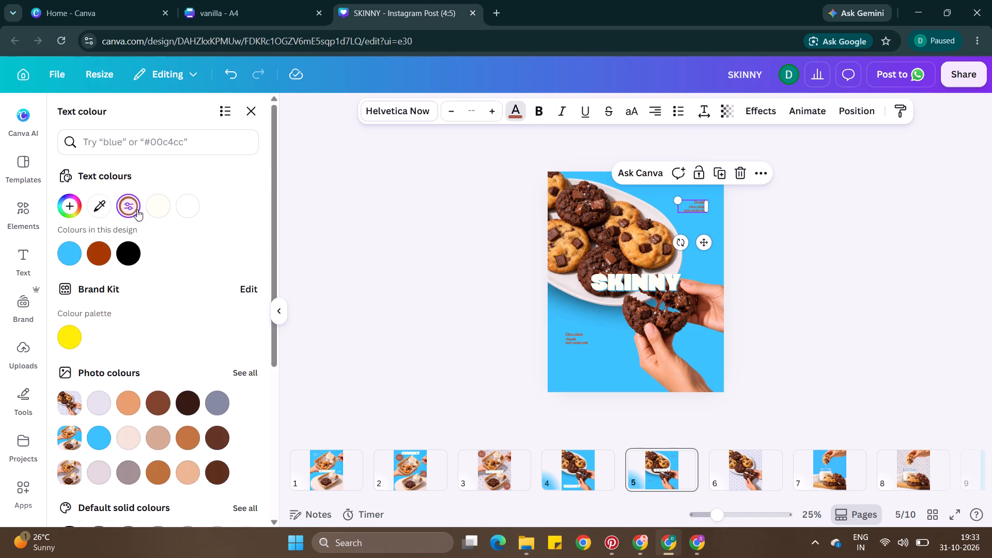
left_click(158, 207)
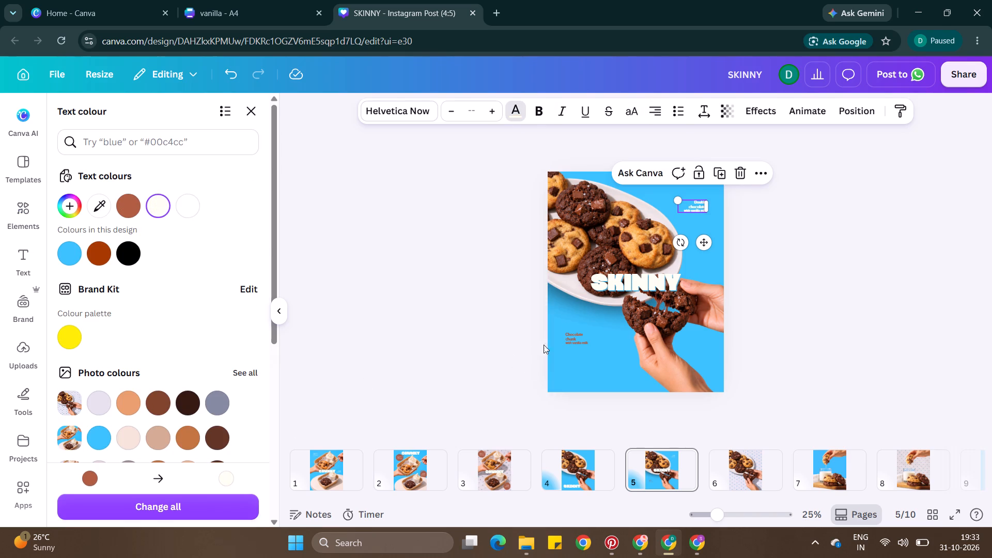
left_click(577, 339)
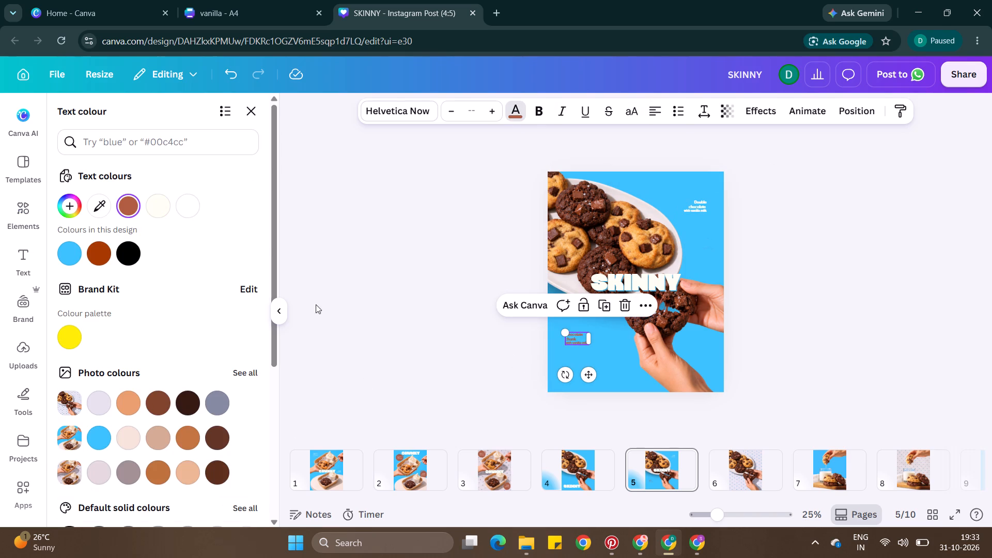
left_click(163, 199)
triple_click(846, 293)
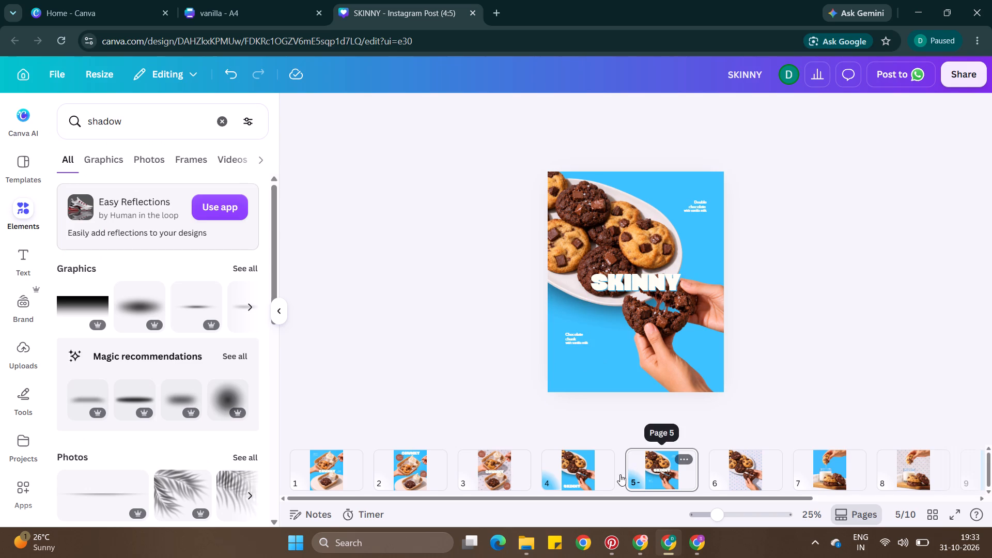
Compare the two "SKINNY" layouts on pages 4 and 5.
left_click(565, 473)
left_click(647, 464)
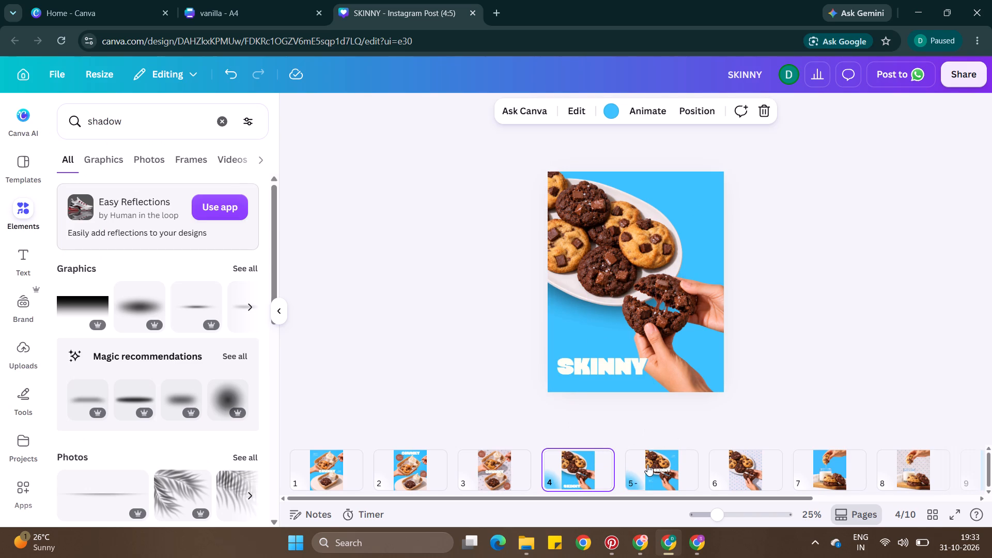
Copy the "Chocolate chunk with vanilla milk" text from page 5 to page 4 and place it above the "SKINNY" title.
left_click(577, 343)
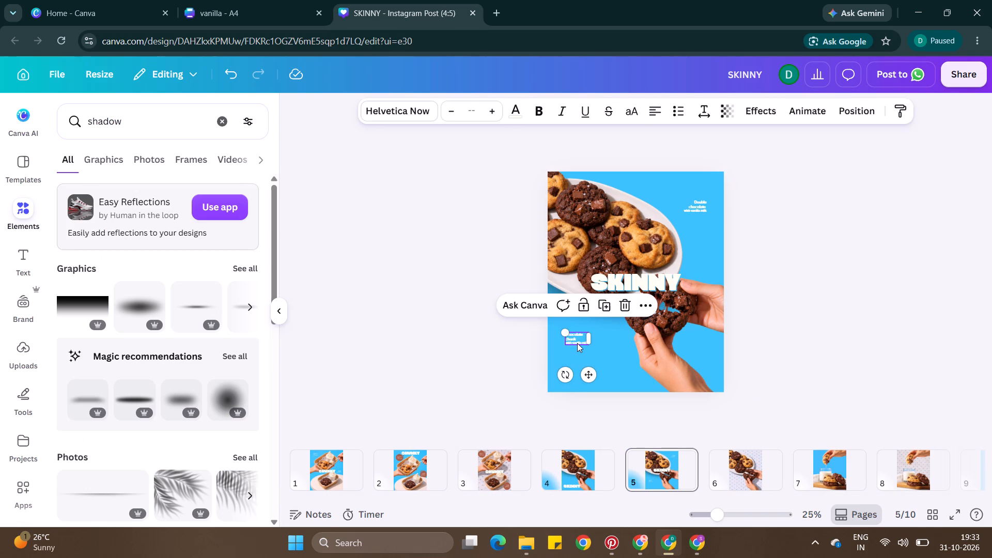
key("ctrl+c")
left_click(576, 476, "ctrl")
key("ctrl+v")
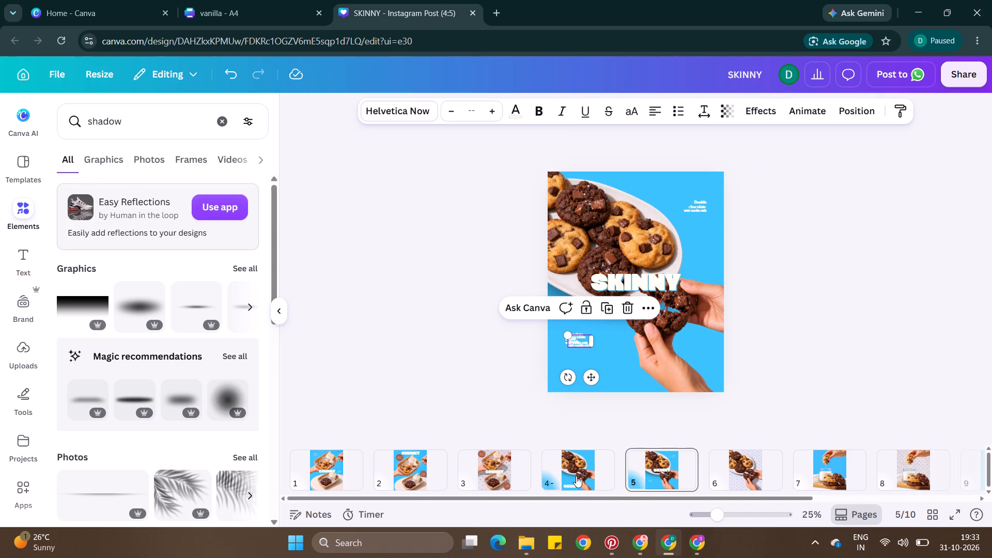
key("ctrl+z")
left_click(582, 470)
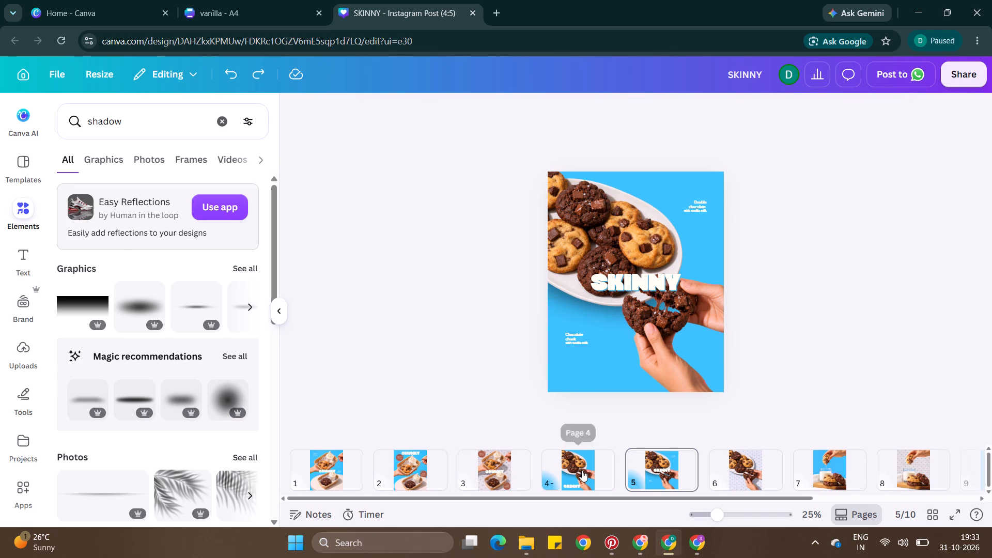
key("ctrl+v")
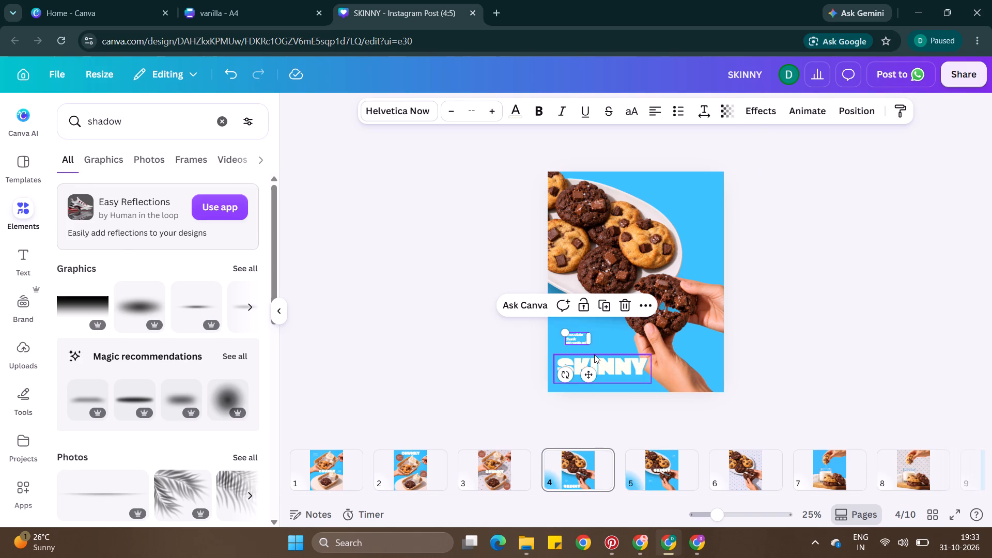
left_click_drag(579, 338, 576, 328)
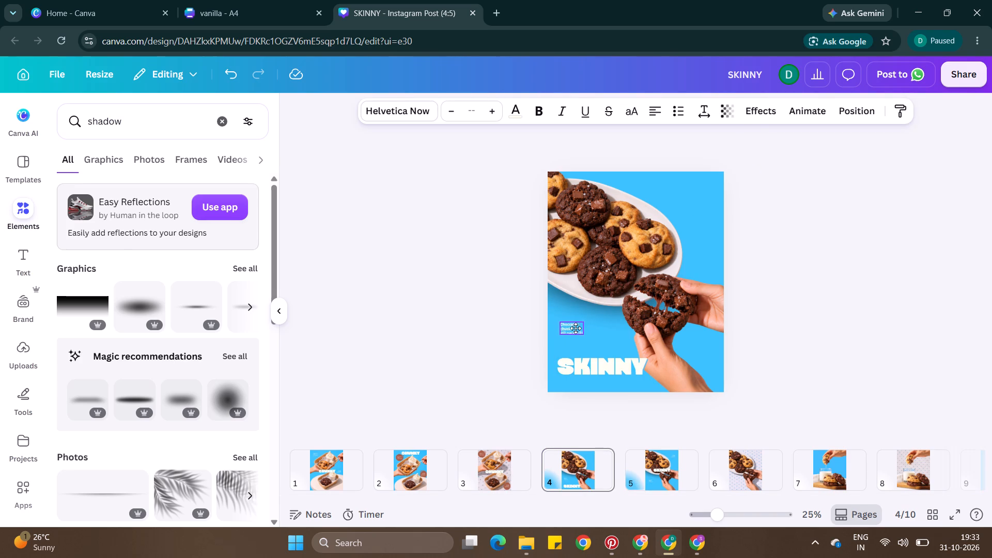
left_click_drag(576, 328, 578, 326)
Shift page 4's "SKINNY" title slightly toward the page's right so its first letter lines up with the small text's left edge.
left_click_drag(578, 371, 586, 371)
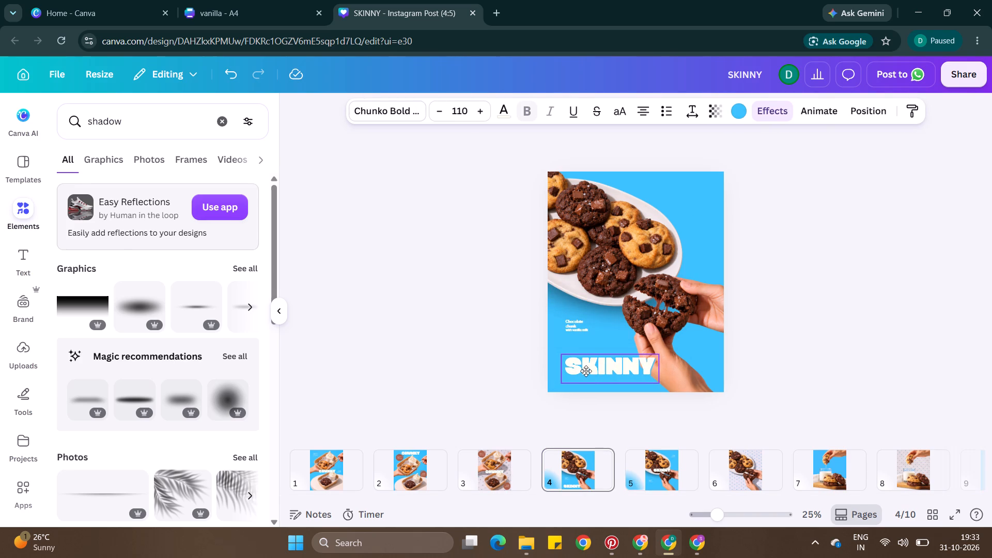
left_click_drag(586, 371, 586, 370)
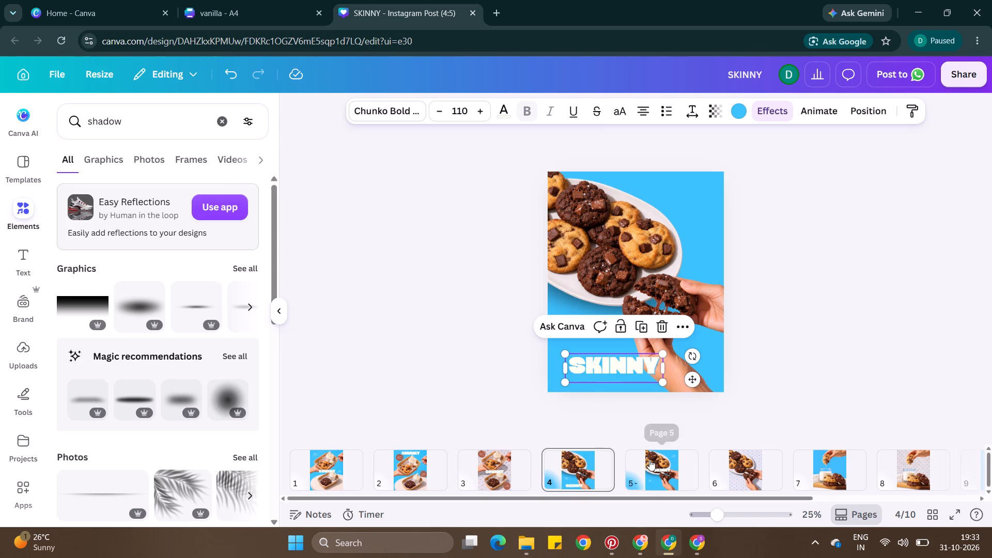
left_click_drag(588, 378, 571, 380)
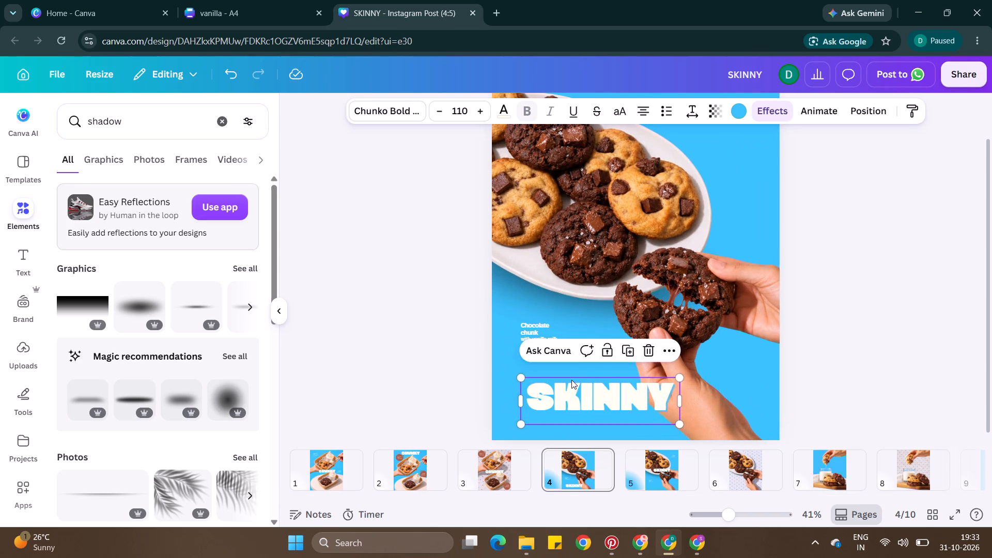
left_click_drag(582, 401, 577, 401)
double_click(419, 399)
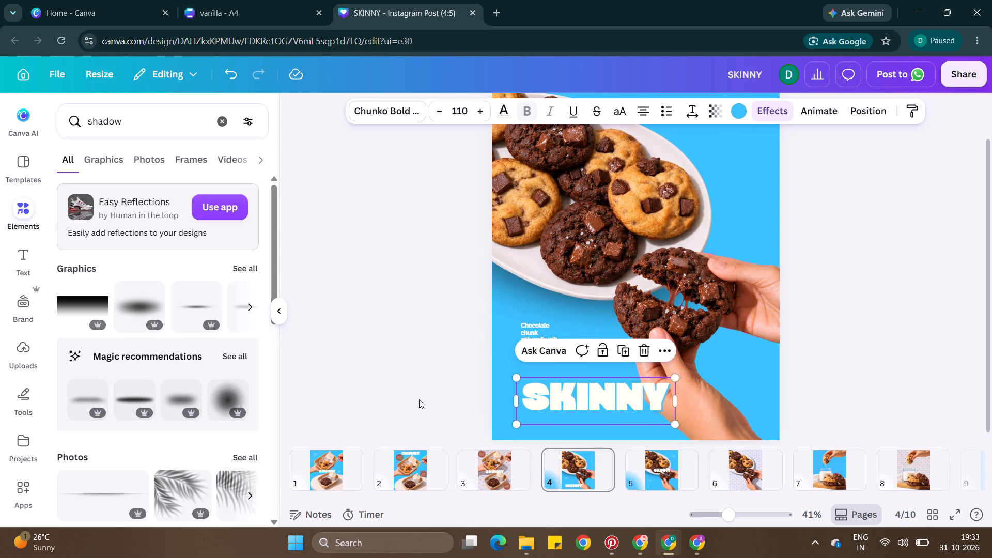
left_click(601, 380)
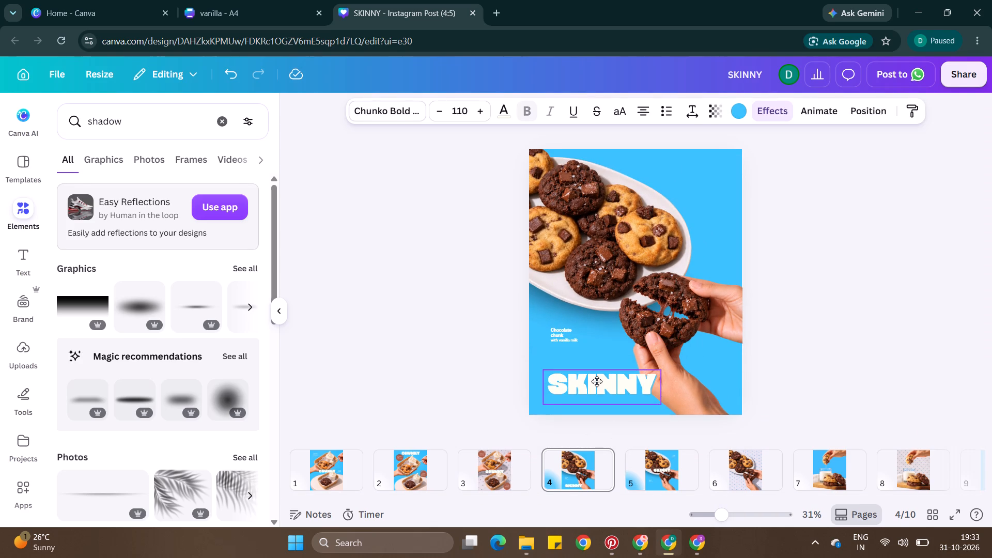
Copy the "Double chocolate with vanilla milk" text from page 5 to the same spot on page 4.
left_click(643, 466)
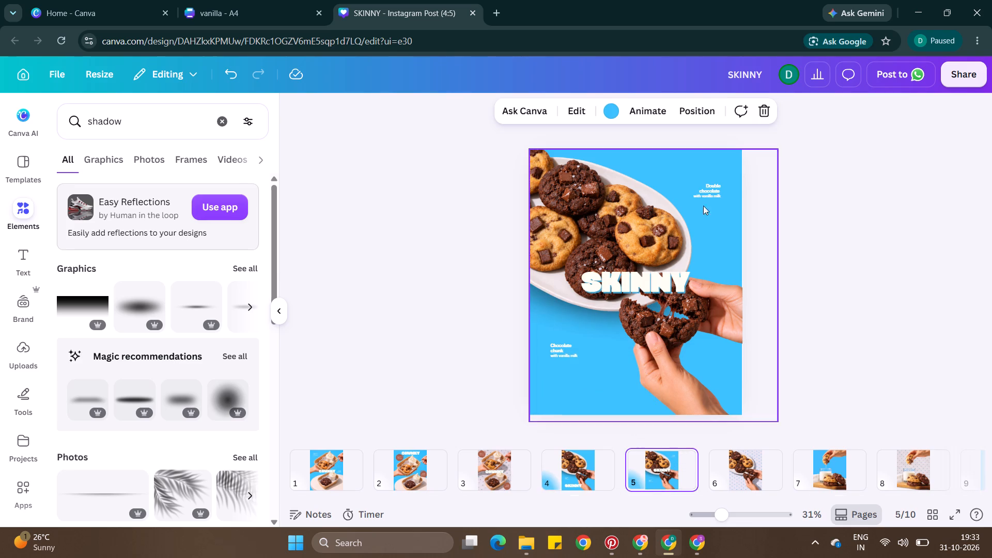
left_click(716, 184)
key("ctrl+c")
left_click(577, 463)
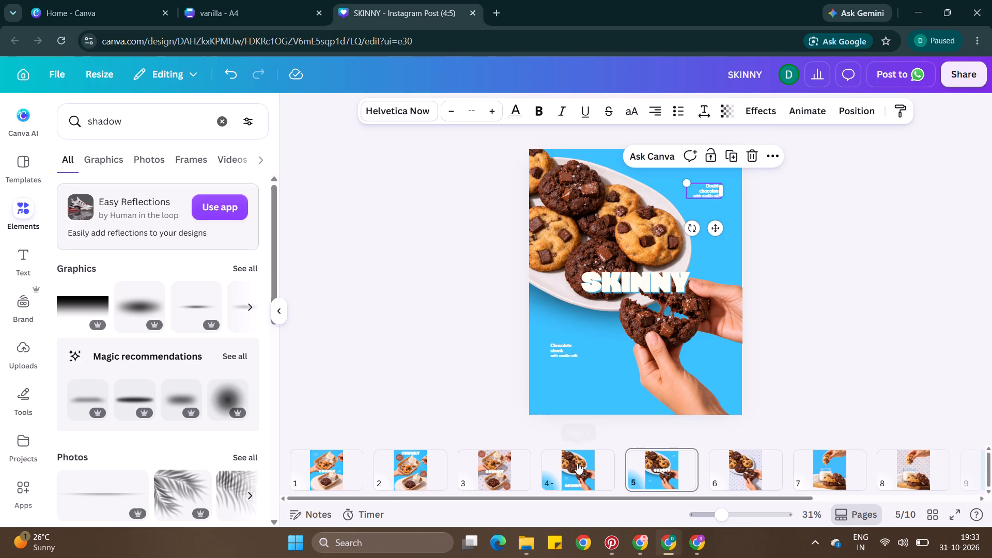
key("ctrl+v")
double_click(809, 340)
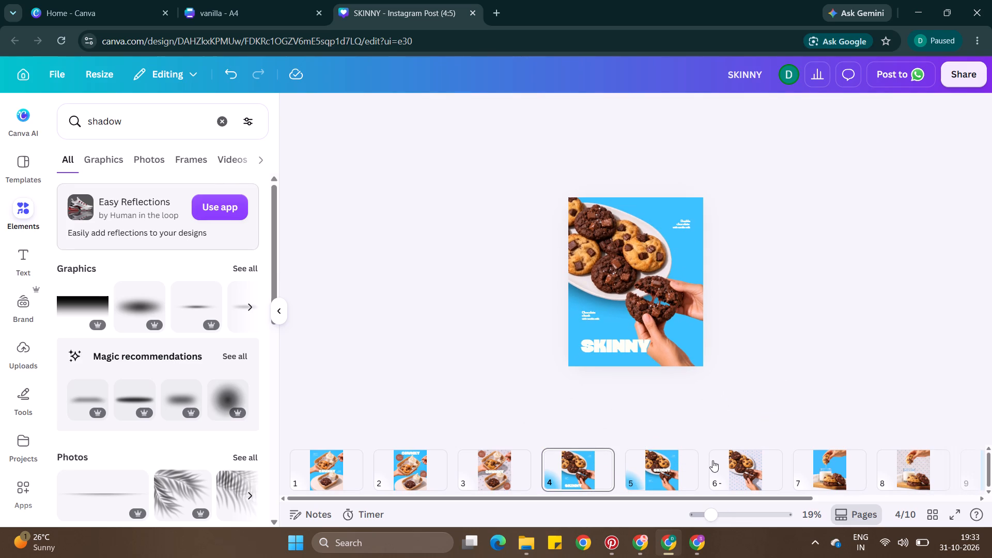
Copy the brown splatter shape behind page 2's "OG chocolate chunk" text to page 6 and place it in the empty area below the plate.
left_click(742, 468)
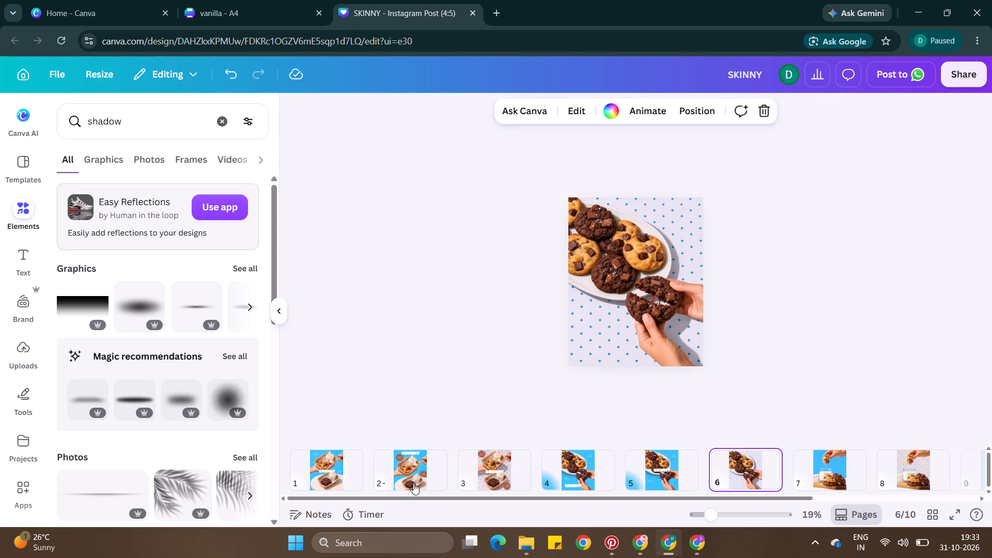
left_click(411, 476)
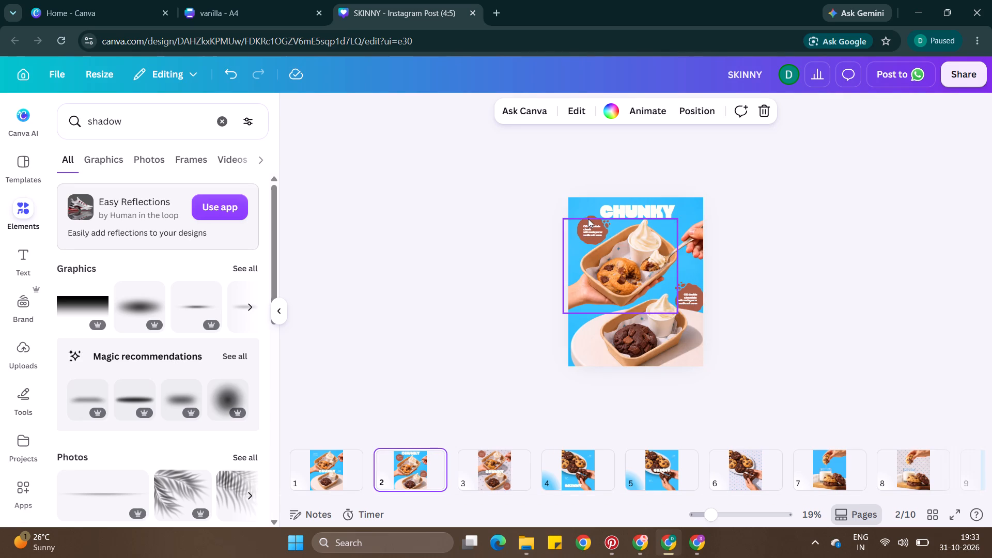
left_click(588, 219)
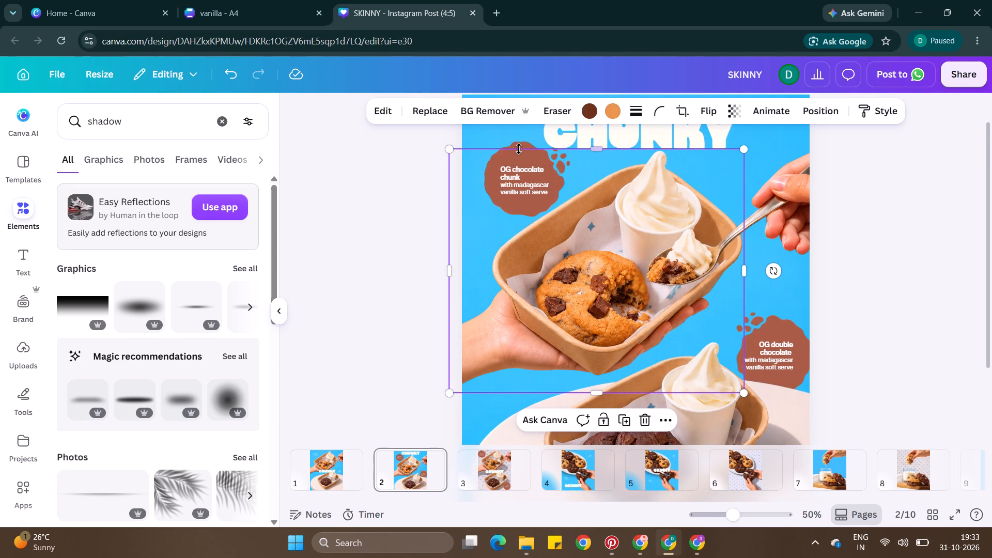
left_click(516, 135)
key("ctrl+c")
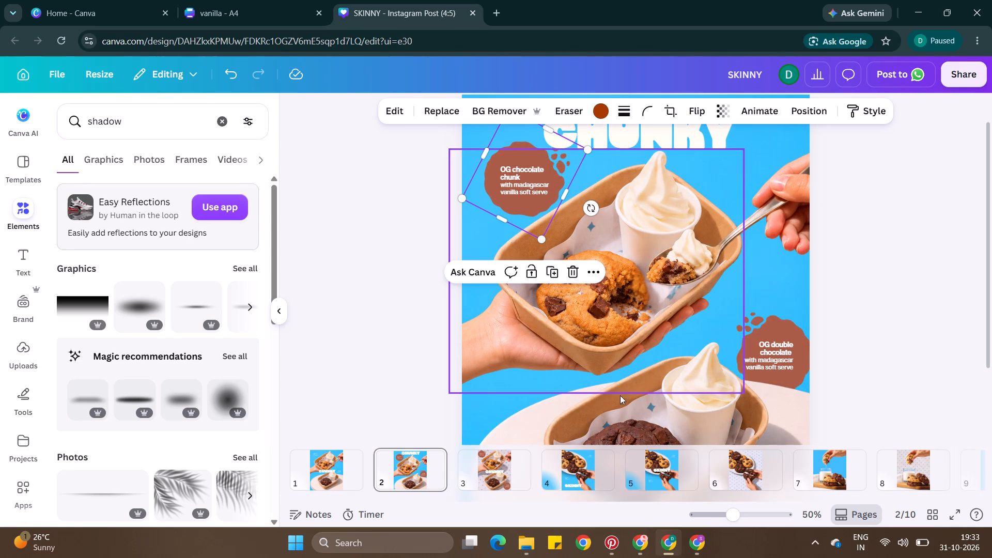
left_click(725, 456)
key("ctrl+v")
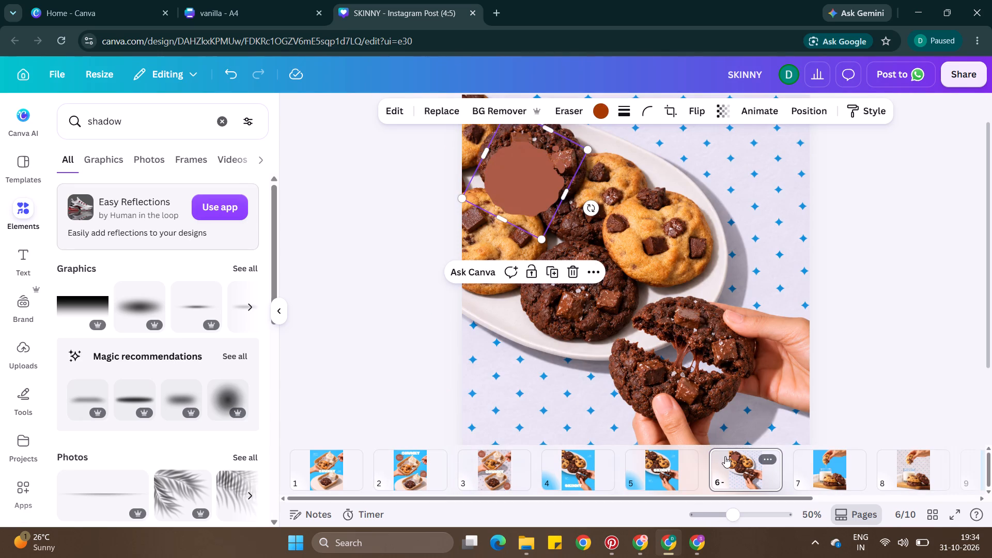
scroll(715, 337, "down", 1)
left_click_drag(539, 158, 547, 183)
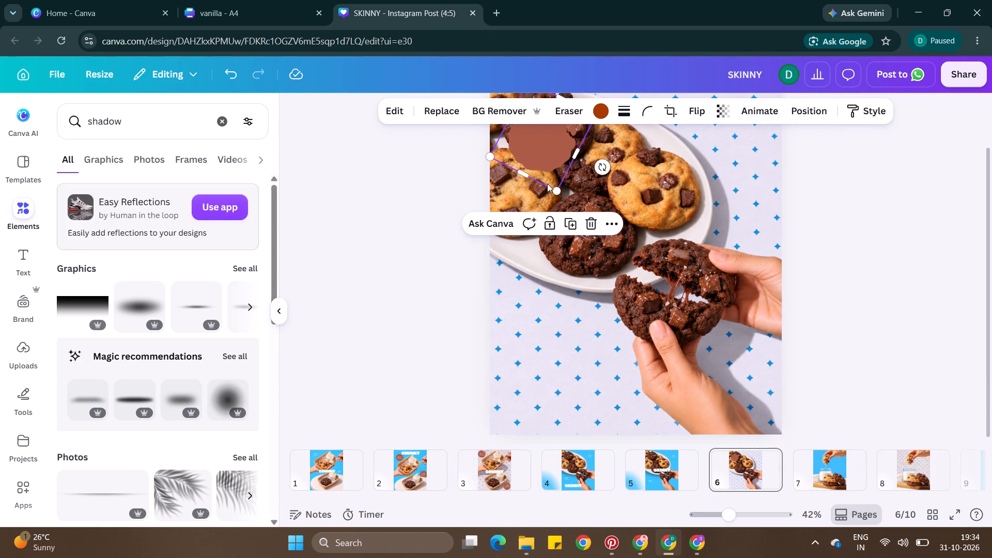
left_click_drag(547, 183, 543, 346)
Duplicate page 6's brown splatter, place the copy in the page's upper-right corner, and rotate it so its small drops face the plate.
key("ctrl+c")
key("ctrl+v")
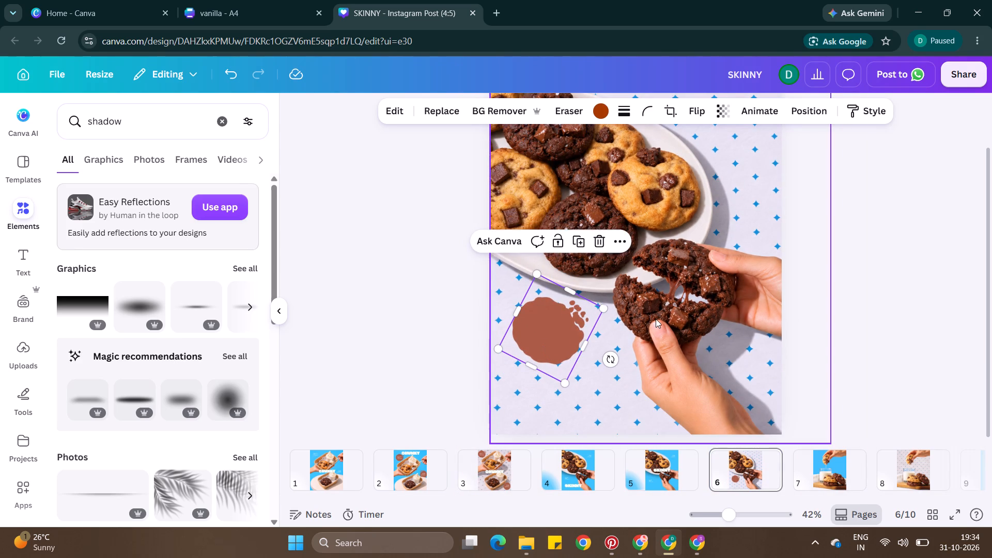
scroll(656, 319, "up", 1)
left_click_drag(531, 399, 712, 187)
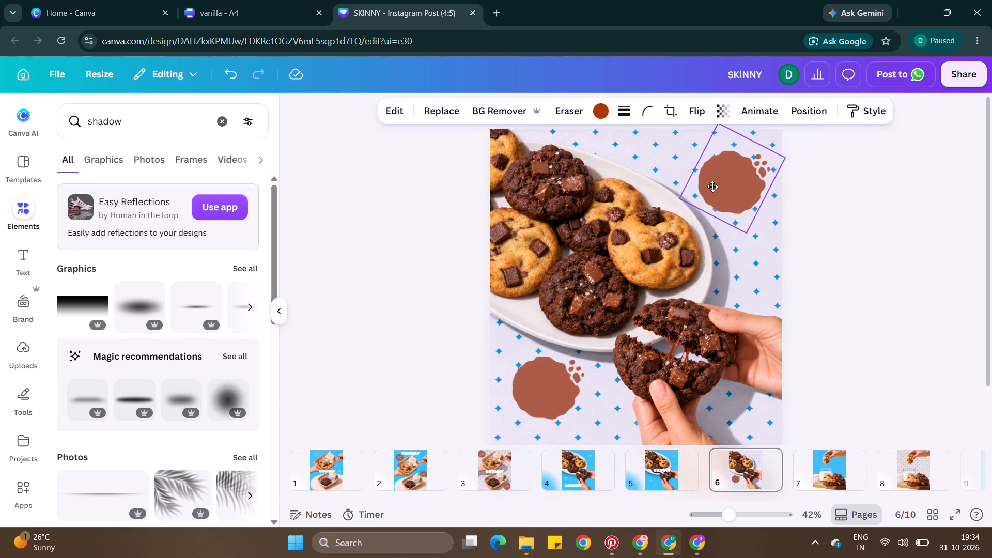
left_click_drag(712, 187, 712, 185)
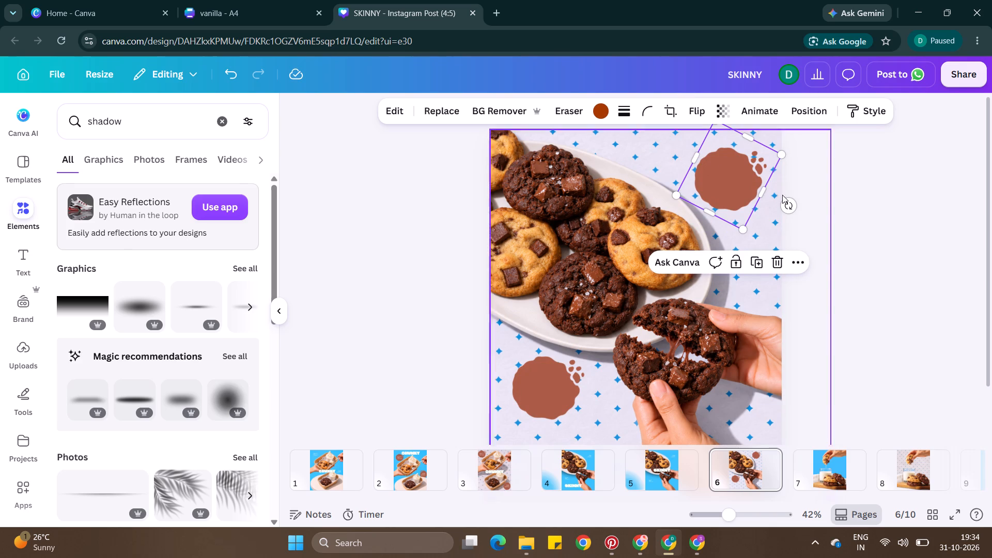
left_click_drag(784, 202, 729, 147)
left_click_drag(733, 181, 729, 180)
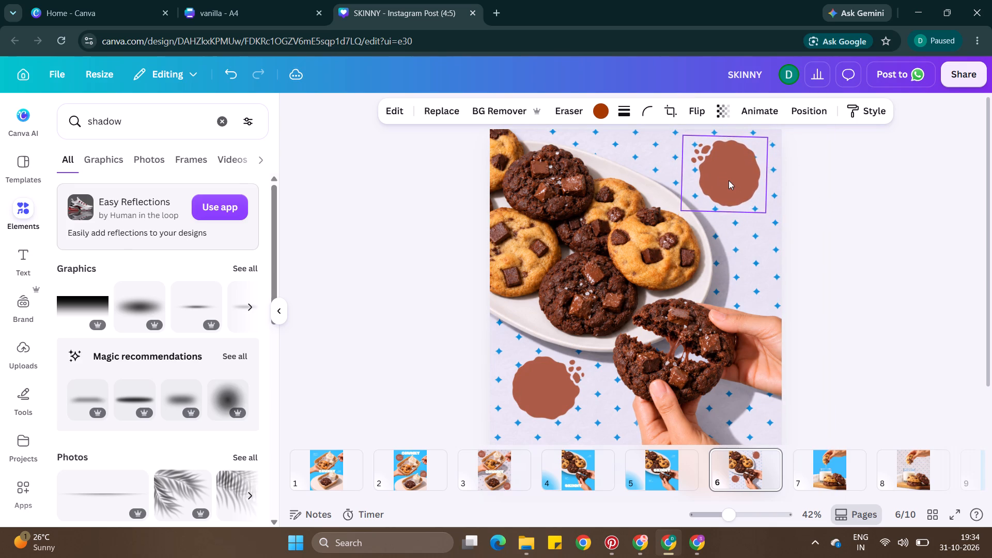
Copy the "Double chocolate with vanilla milk" text from page 5 onto page 6's upper brown badge, moving badge and text slightly down.
left_click(648, 472)
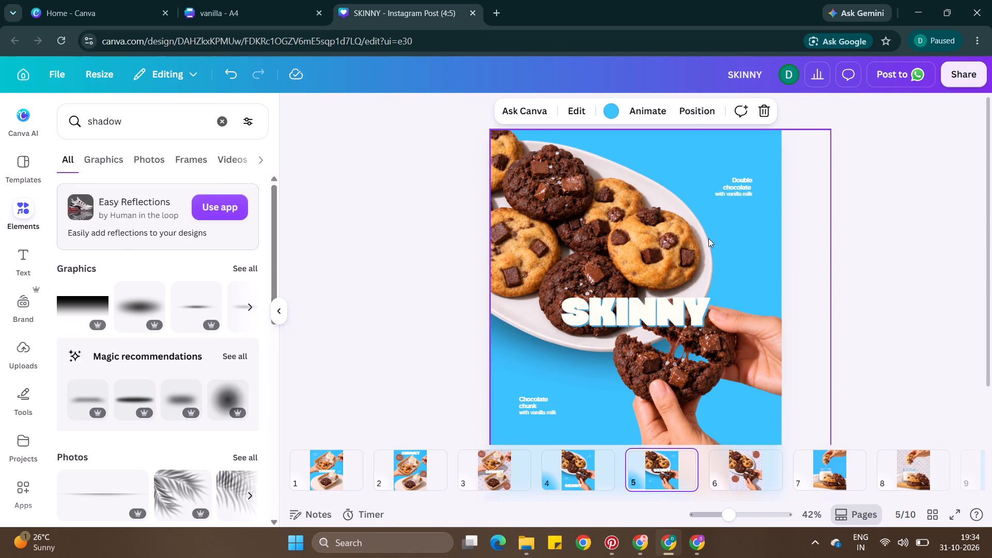
left_click(740, 178)
key("ctrl+c")
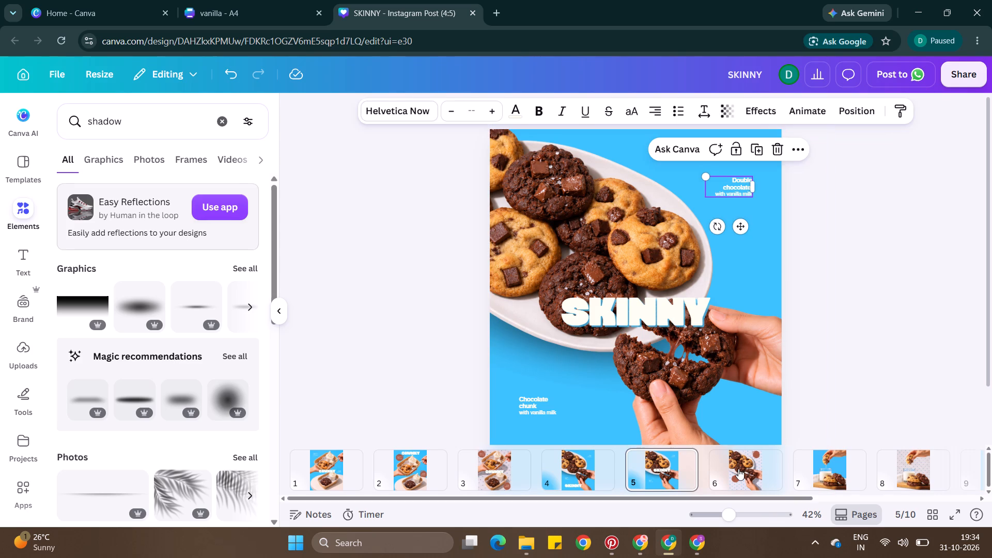
left_click(738, 471)
key("ctrl+v")
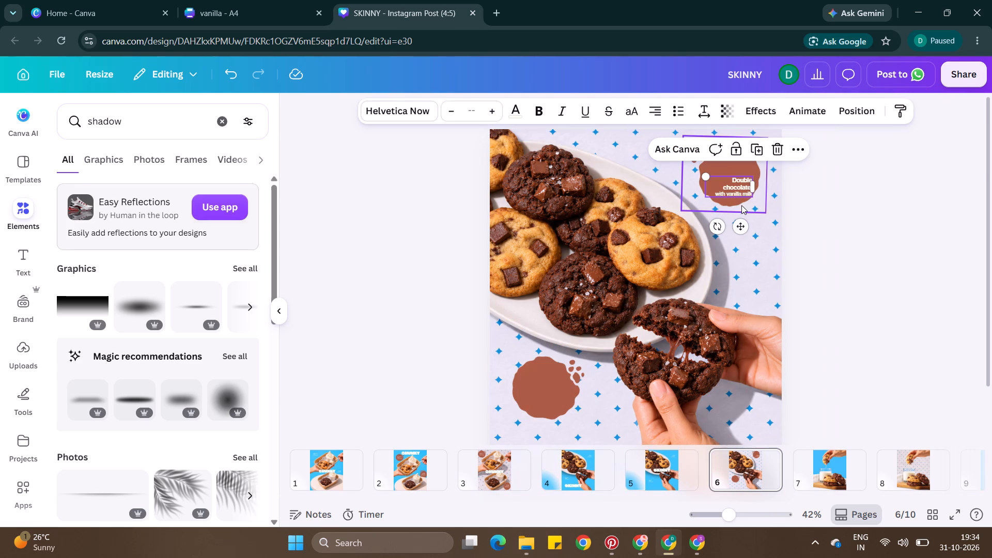
left_click_drag(750, 175, 751, 188)
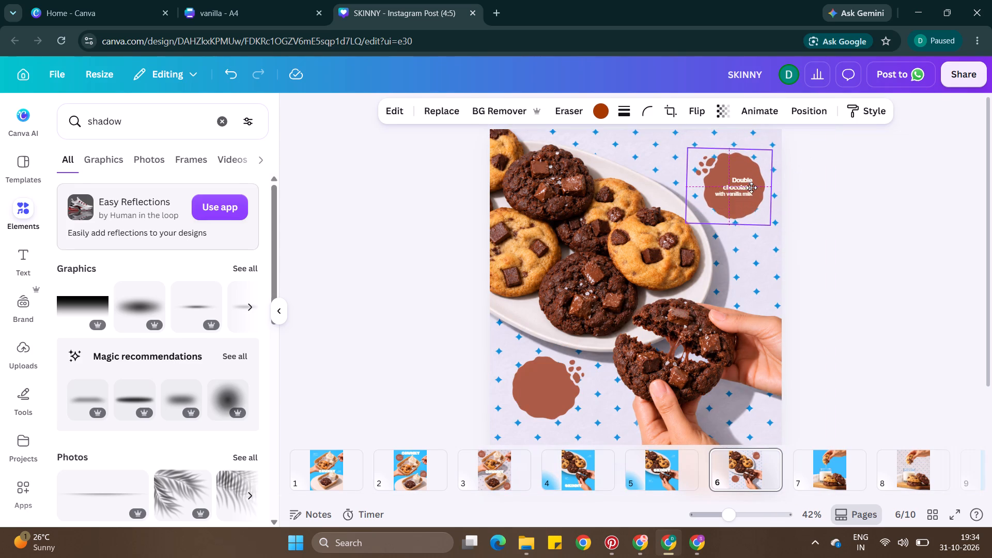
left_click_drag(751, 188, 752, 194)
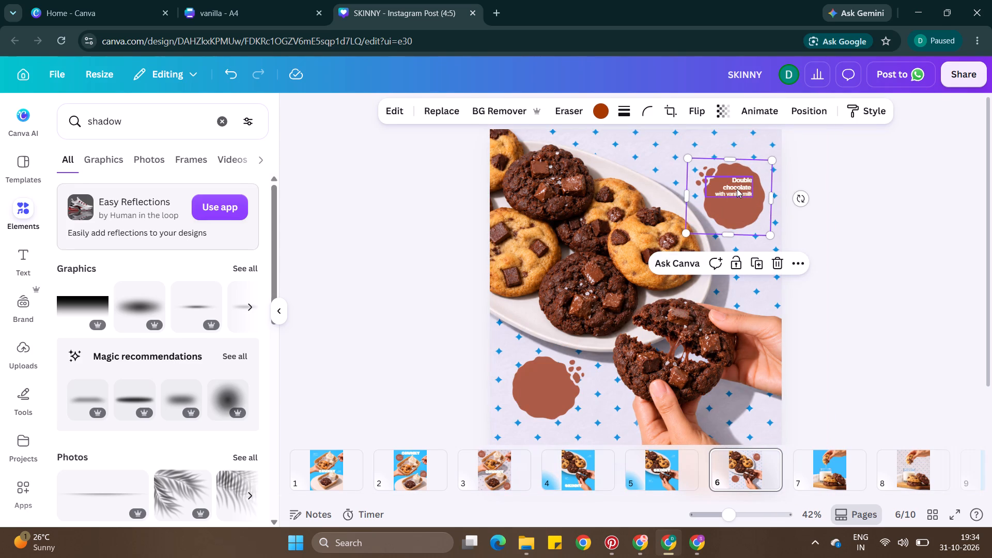
left_click(737, 189)
left_click_drag(737, 189, 736, 203)
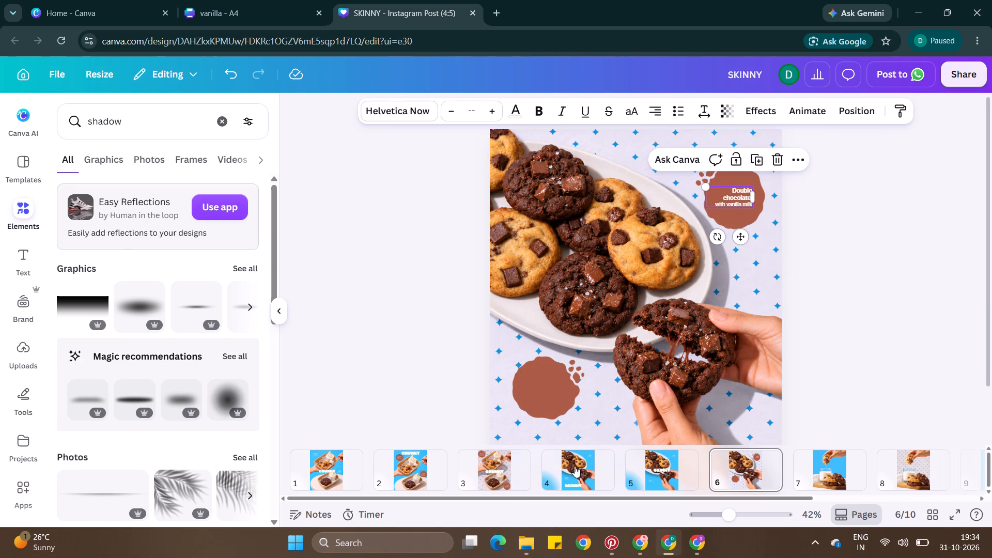
Copy the "Chocolate chunk with vanilla milk" text from page 5 and centre it on page 6's lower brown badge.
left_click(650, 466)
left_click(528, 416)
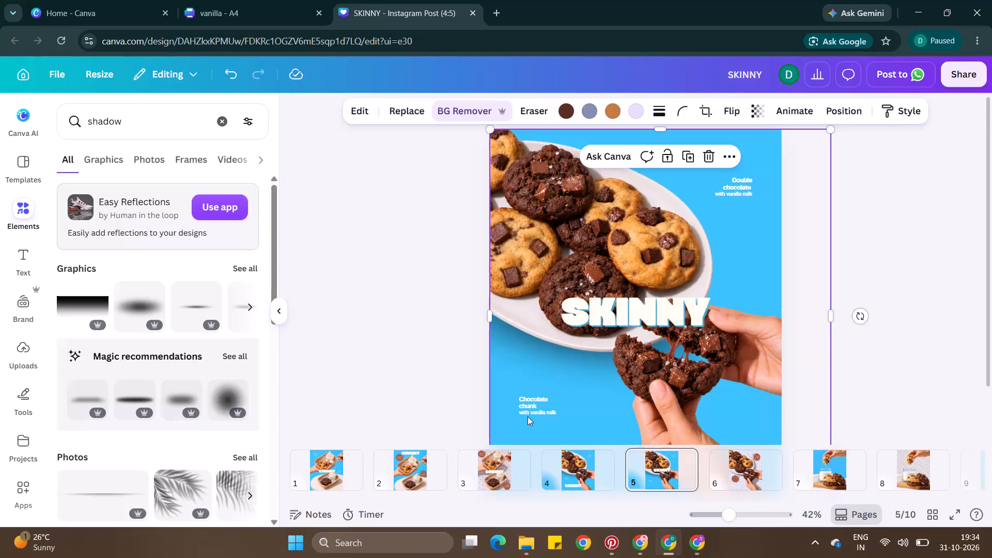
left_click(532, 407)
key("ctrl+c")
left_click(750, 466)
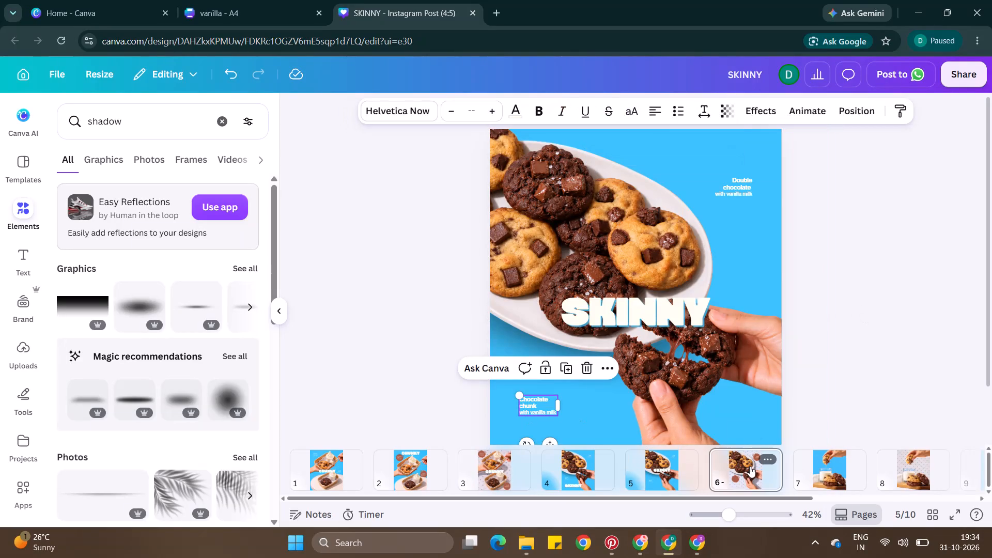
key("ctrl+v")
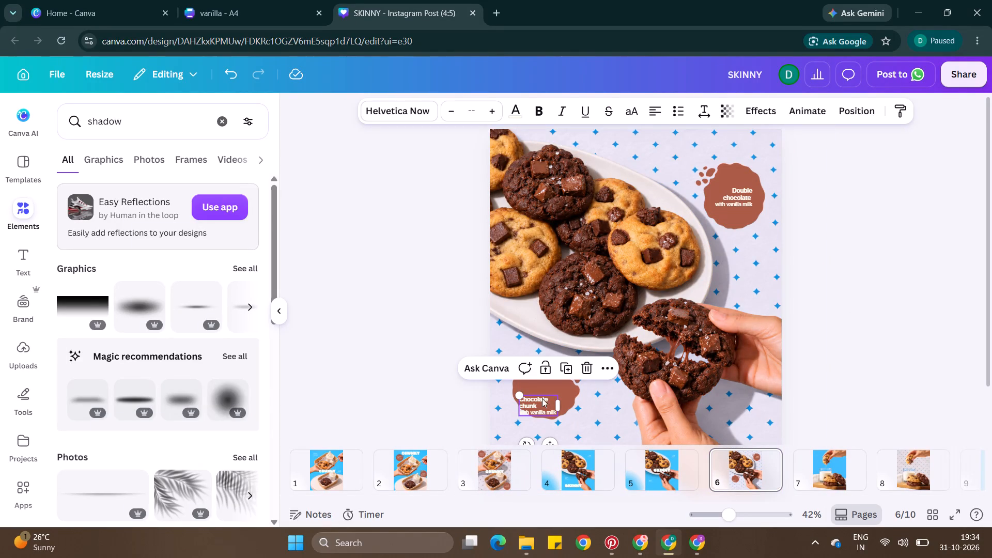
left_click_drag(542, 398, 550, 381)
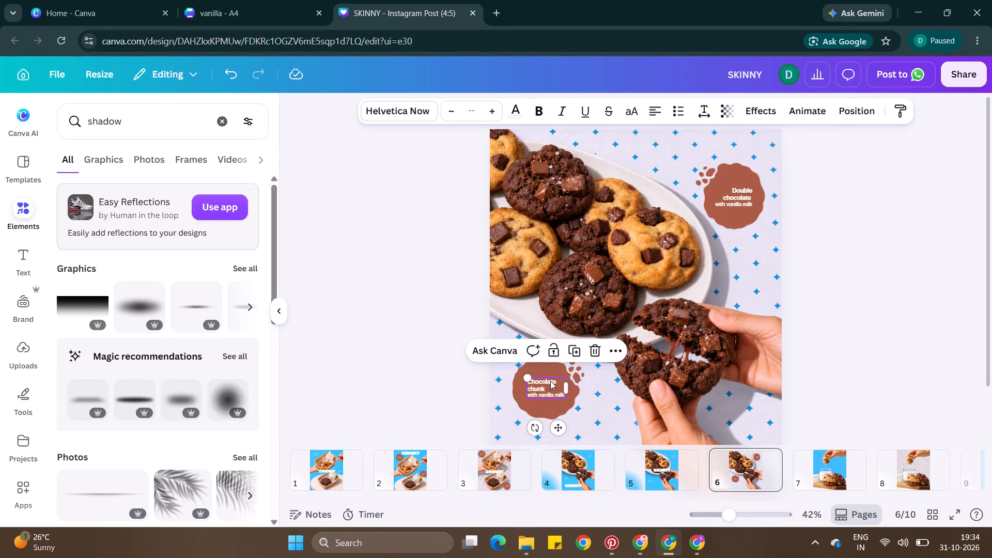
triple_click(384, 346)
Copy the "SKINNY" title from page 4 to the bottom of page 6, beneath the lower badge.
scroll(384, 346, "down", 1)
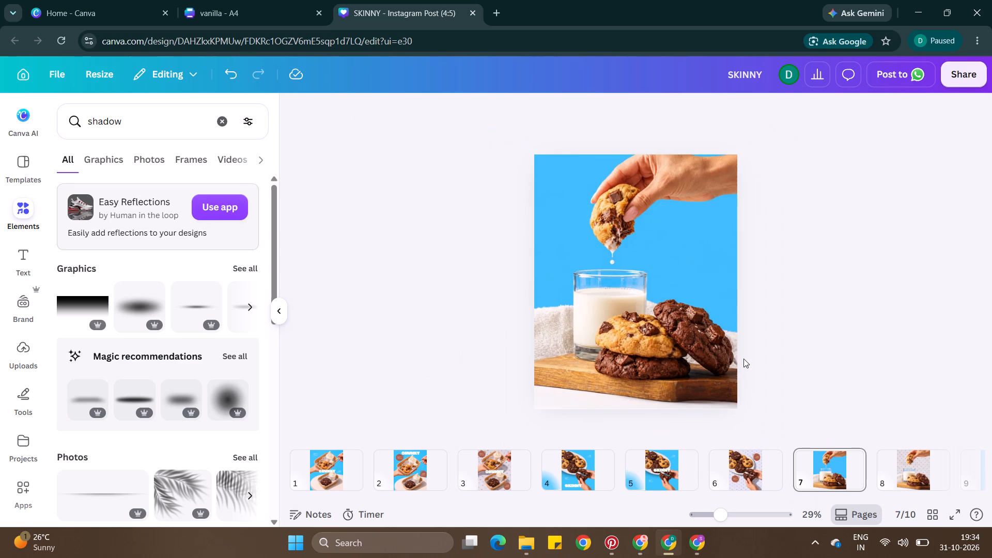
left_click(653, 454)
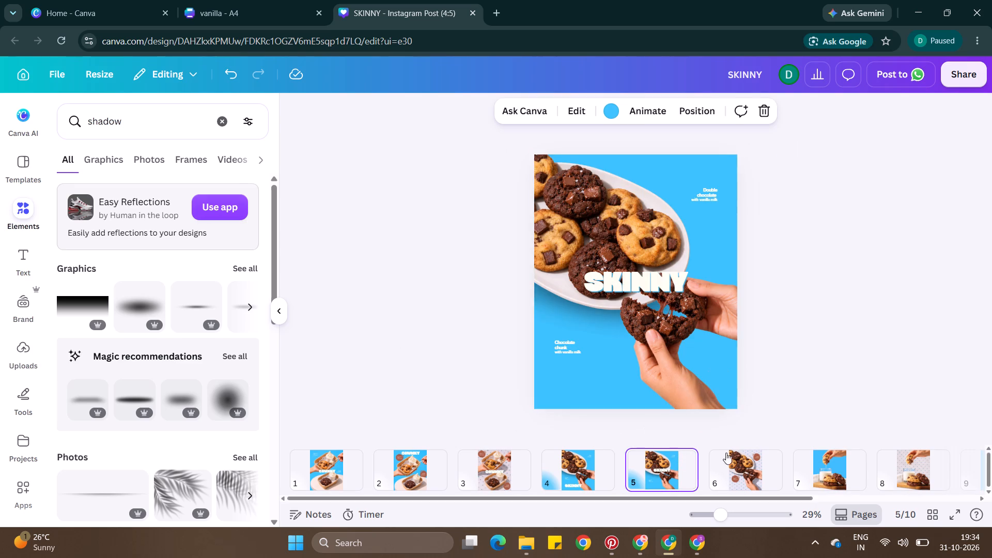
left_click(579, 487)
left_click(598, 367)
key("ctrl+c")
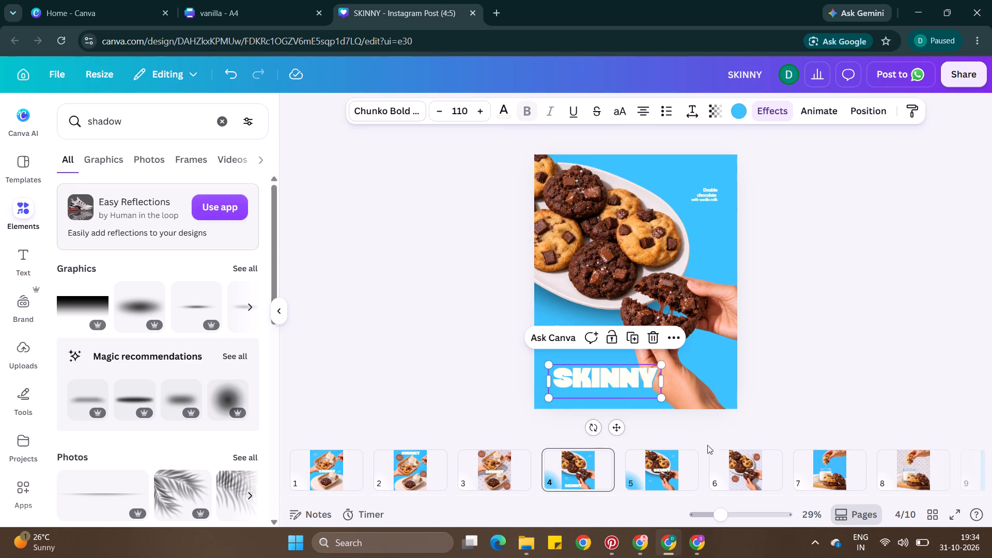
left_click(730, 475)
key("ctrl+v")
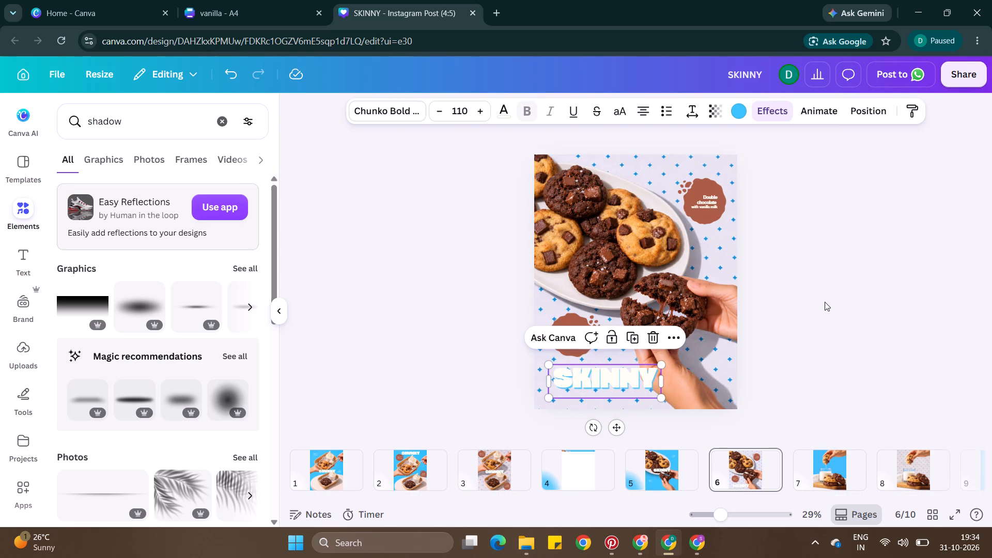
triple_click(825, 302)
Copy page 6's "SKINNY" title to page 7 and place it near the page's lower-left corner, over the wooden board.
scroll(836, 472, "left", 2)
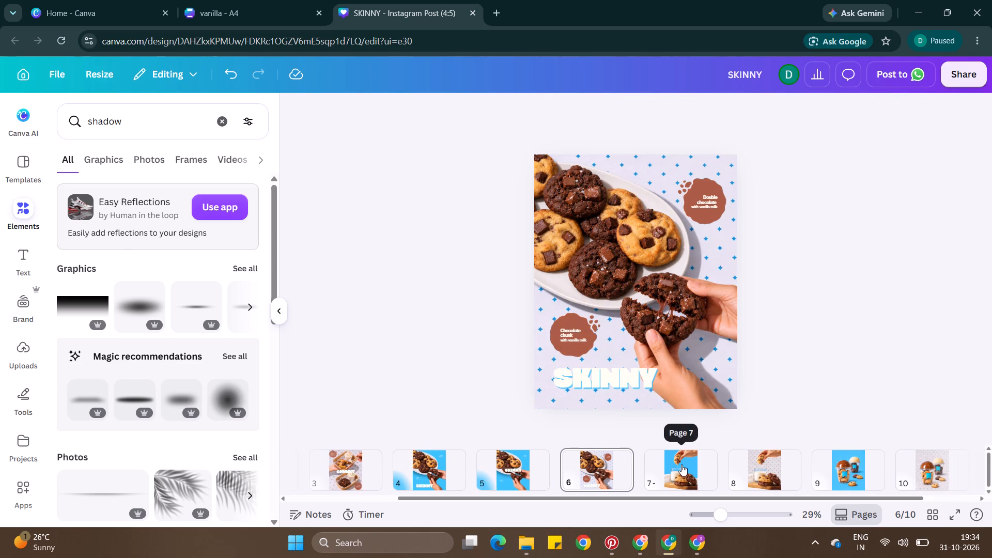
left_click(597, 464)
left_click(605, 380)
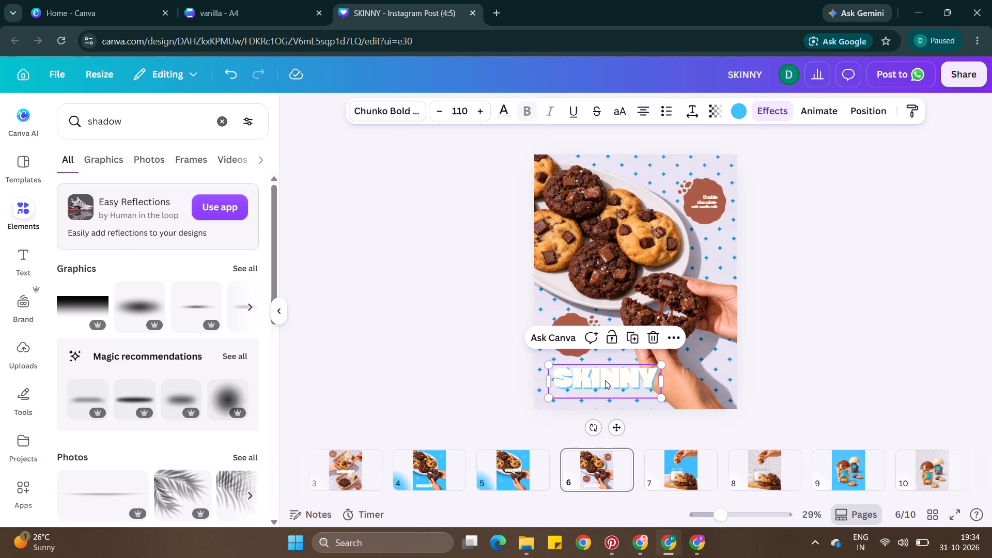
key("ctrl+c")
left_click(672, 462)
key("ctrl+v")
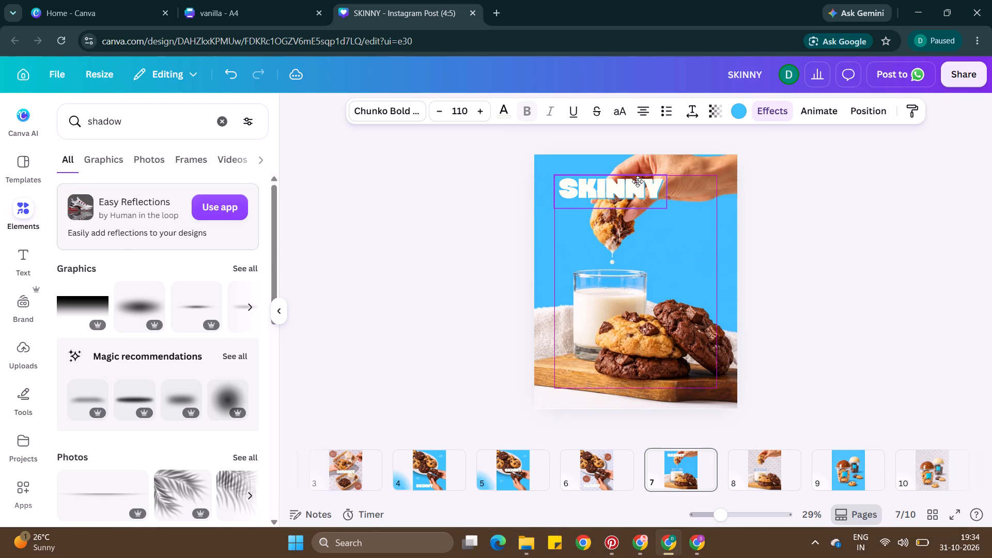
left_click(638, 182)
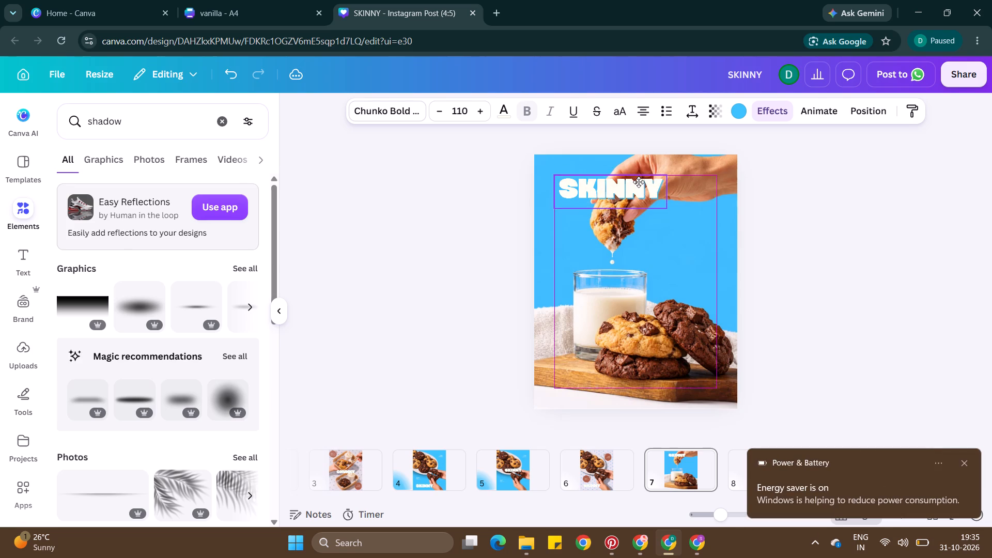
double_click(788, 262)
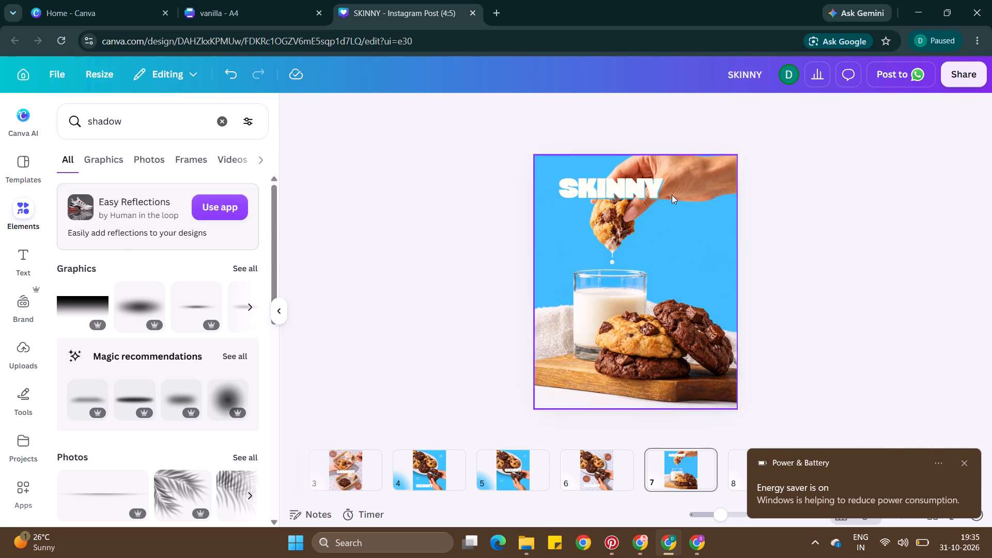
left_click_drag(654, 187, 722, 250)
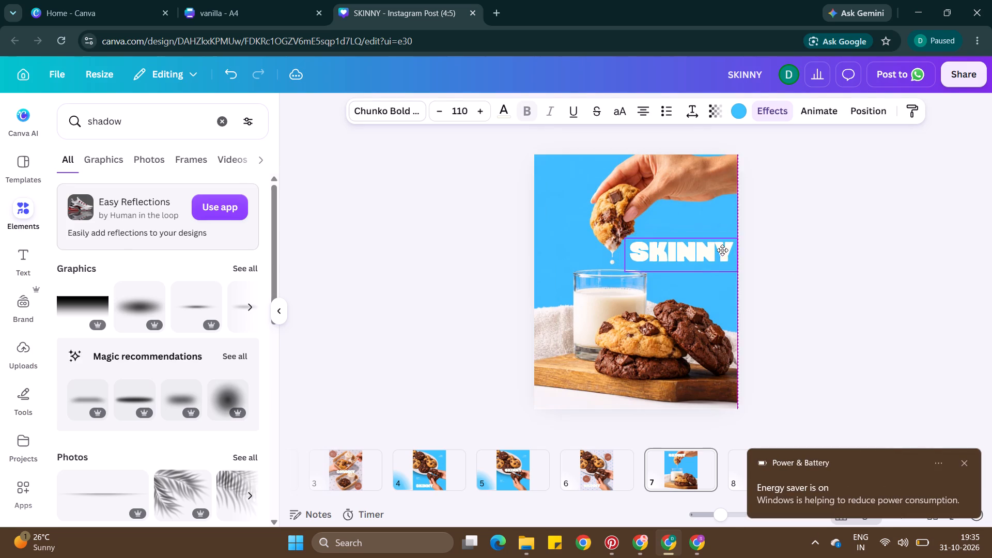
left_click_drag(722, 250, 654, 379)
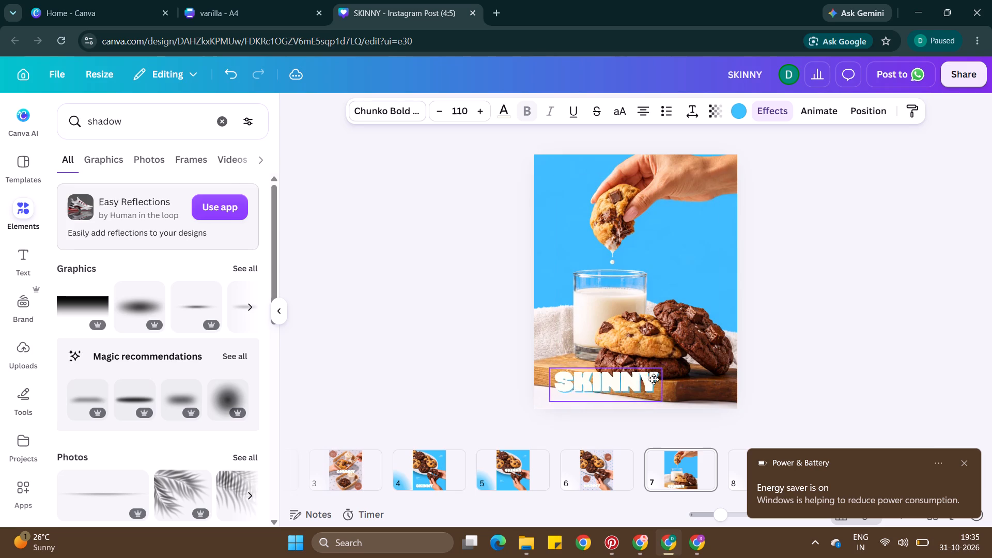
left_click_drag(654, 379, 645, 381)
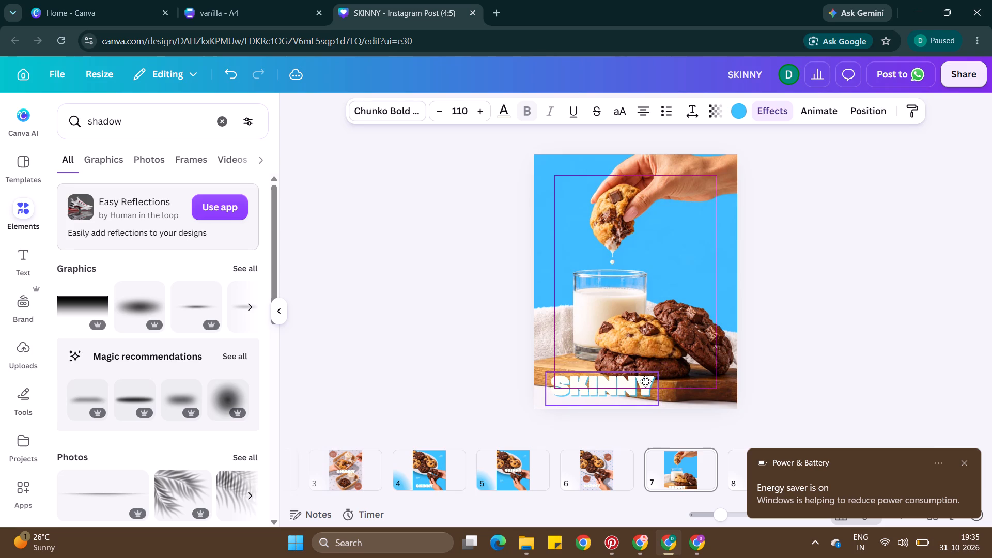
left_click_drag(645, 381, 649, 381)
double_click(814, 359)
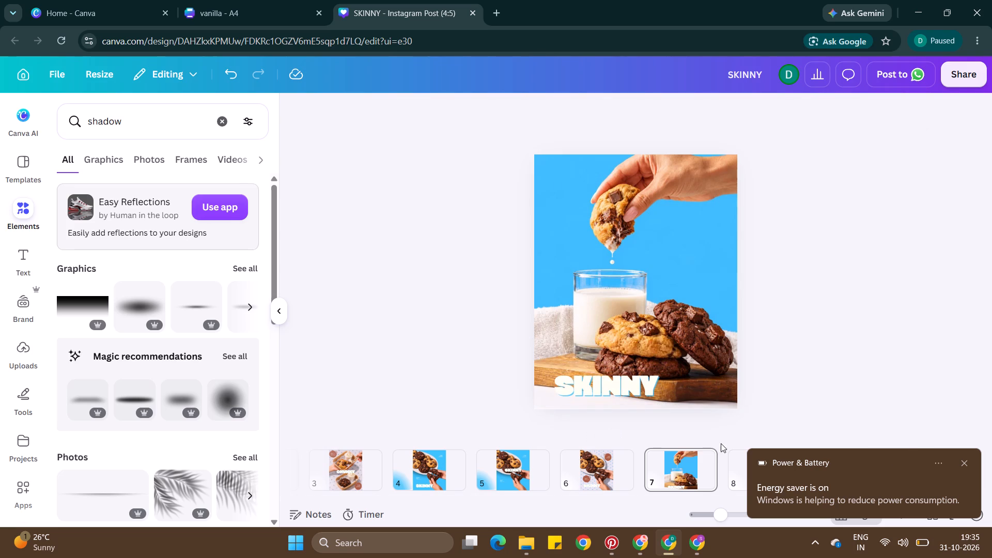
Duplicate page 7 and move the "SKINNY" title to the upper left of the duplicate, page 8.
left_click(696, 459)
key("ctrl+d")
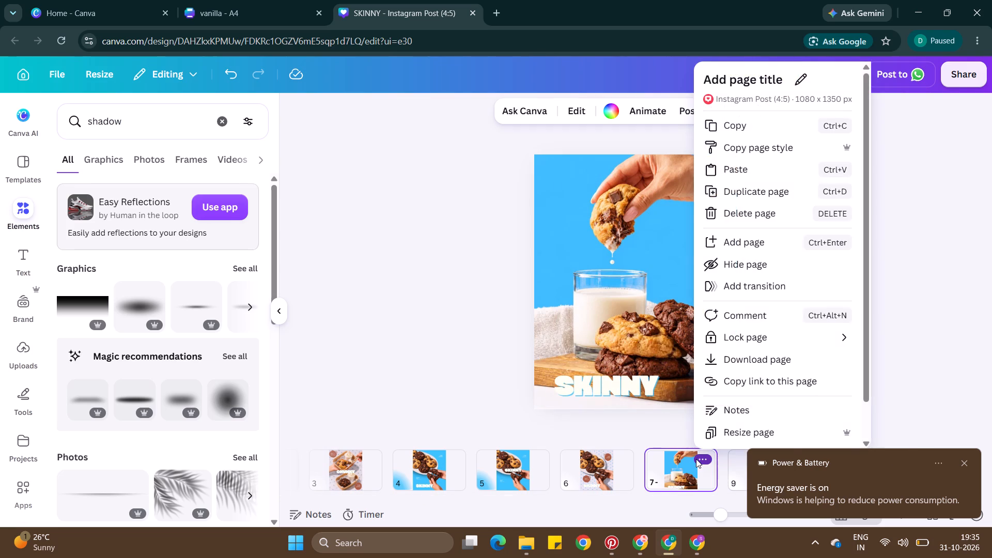
left_click(688, 468)
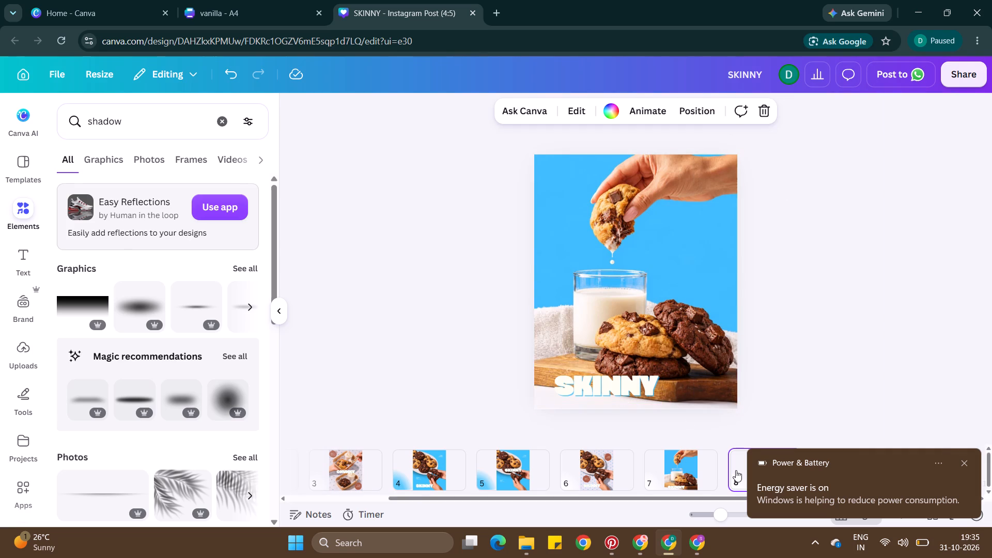
scroll(706, 472, "left", 1)
left_click_drag(618, 381, 616, 178)
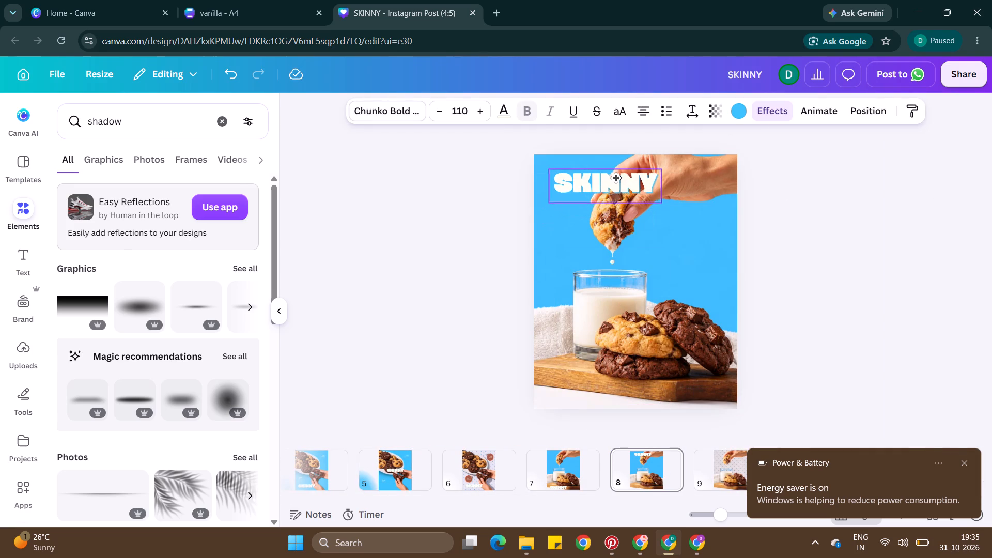
left_click_drag(616, 178, 615, 178)
double_click(789, 243)
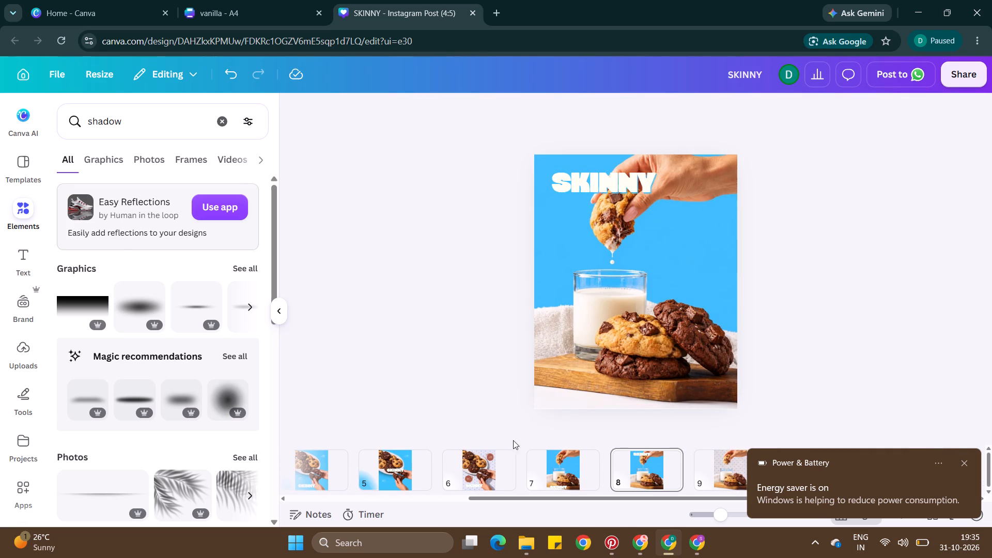
Copy page 6's "Double chocolate" badge with its text to page 9, placing it below the hand, above the stacked cookies.
left_click(471, 461)
left_click_drag(742, 193, 711, 200)
key("ctrl+c")
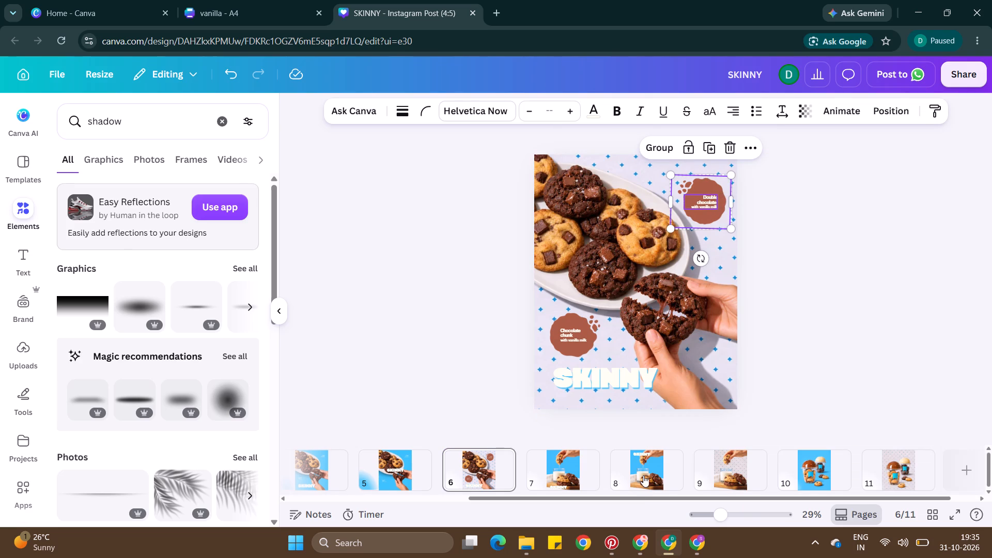
left_click(718, 462)
key("ctrl+v")
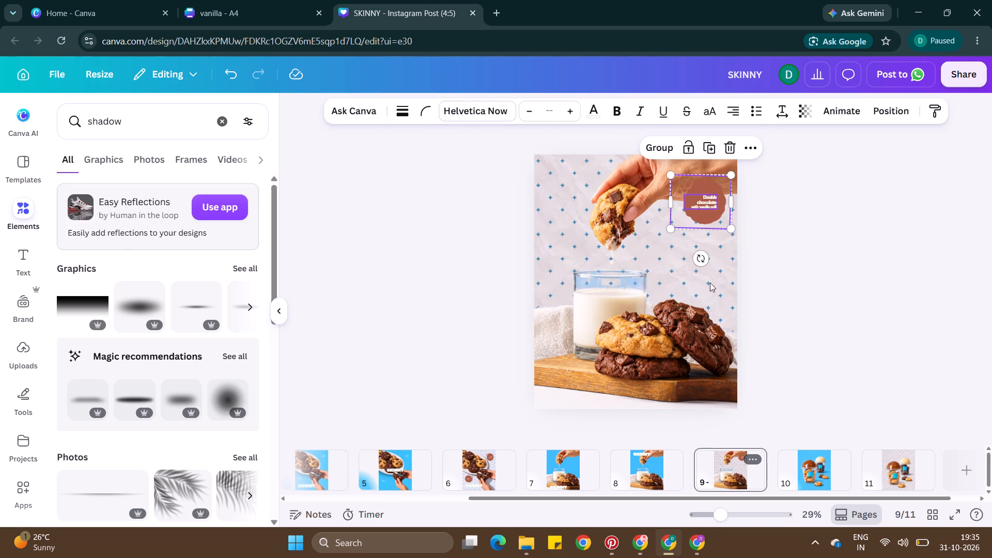
left_click_drag(703, 202, 698, 264)
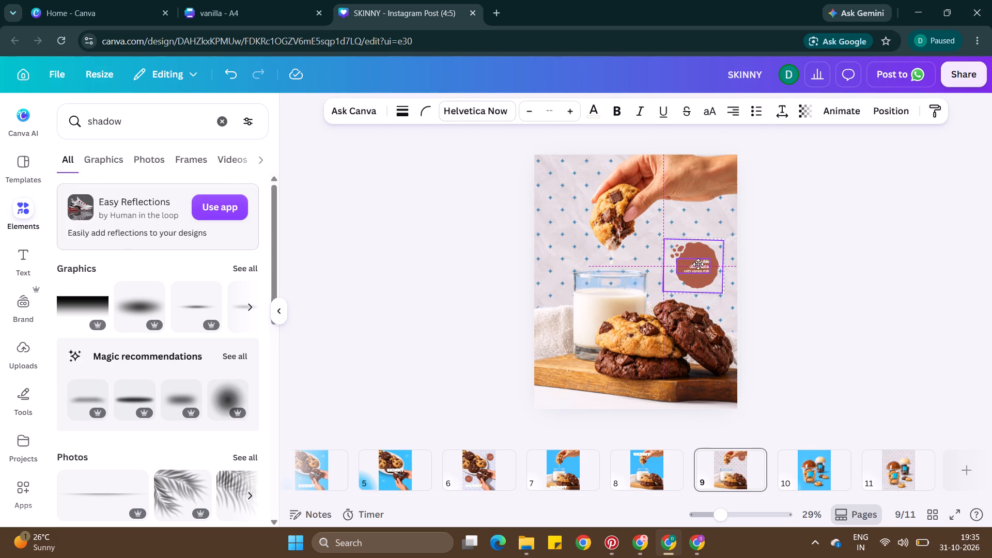
left_click_drag(698, 264, 695, 263)
Copy page 6's "Chocolate chunk" badge with its text to page 9's upper left, beside the held cookie.
left_click(461, 470)
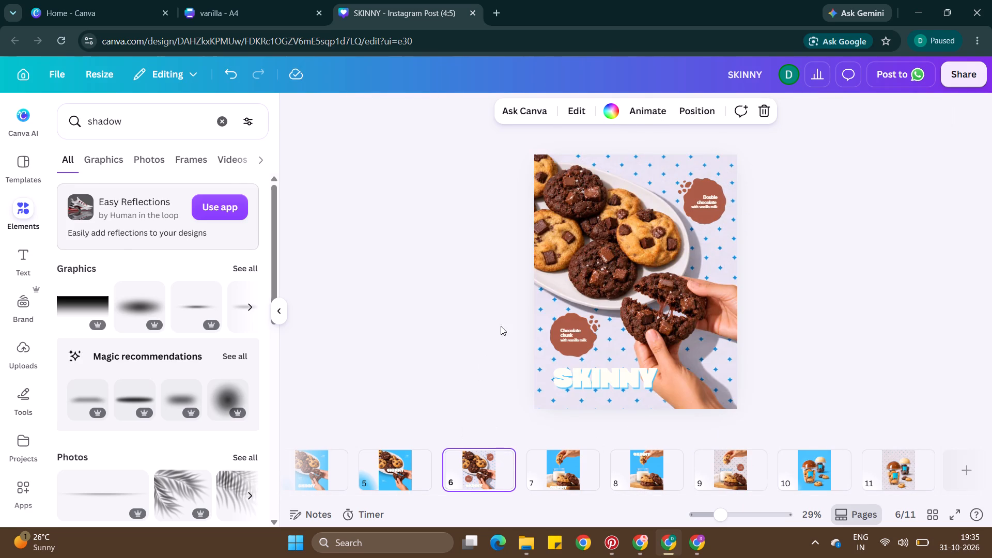
left_click_drag(505, 321, 581, 341)
key("ctrl+c")
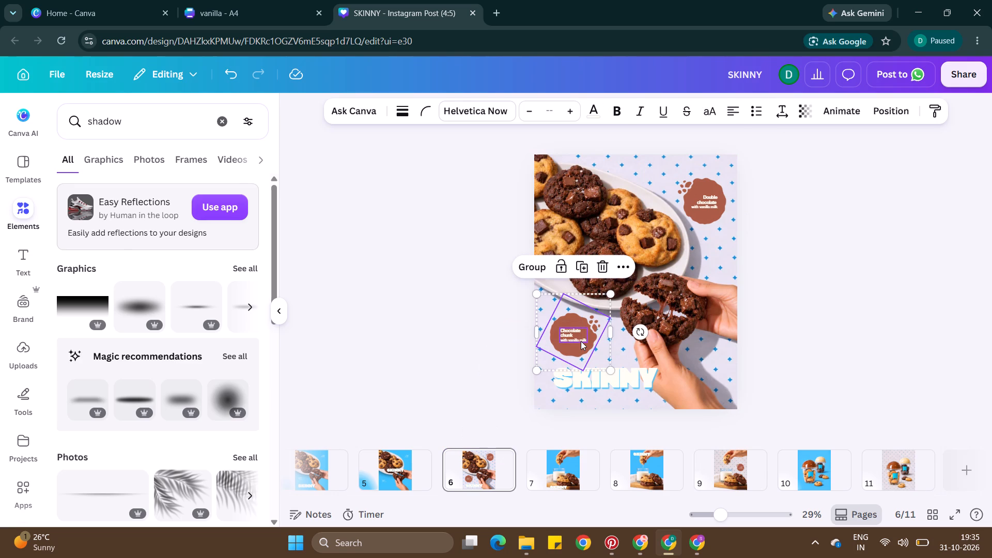
left_click(711, 465)
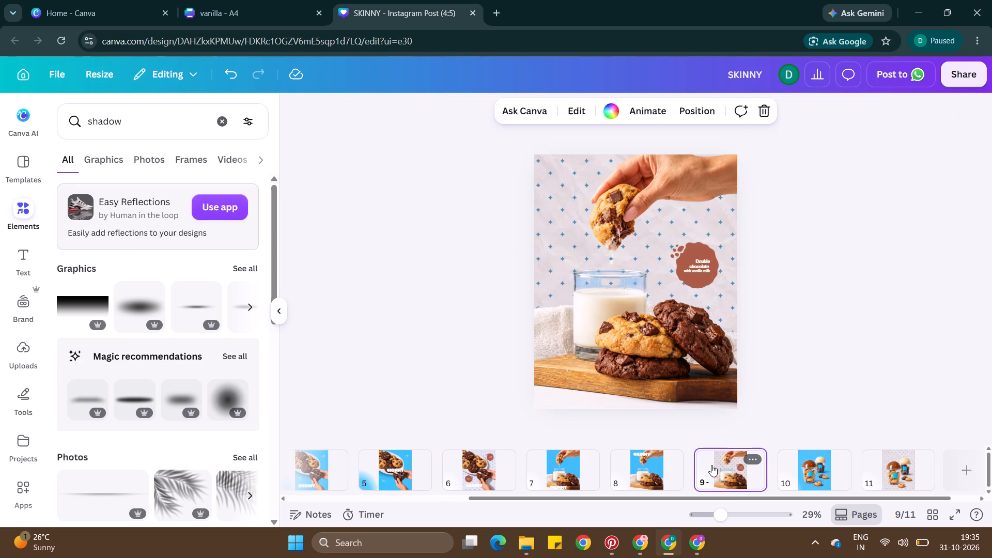
key("ctrl+v")
left_click_drag(577, 337, 568, 182)
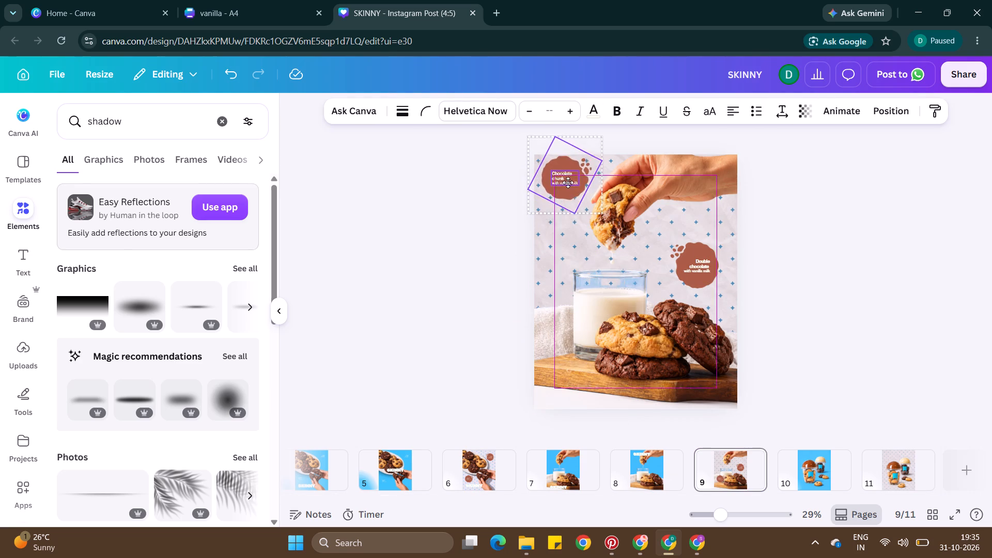
left_click_drag(568, 182, 568, 207)
Shift page 9's hand-and-cookie image slightly toward the page's right edge, away from the "Chocolate chunk" badge.
left_click_drag(764, 259, 727, 267)
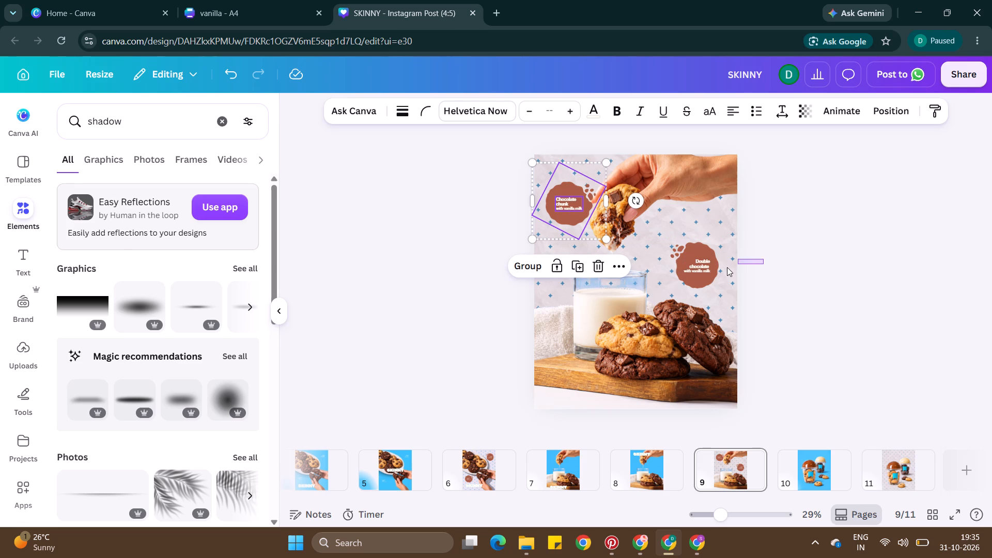
left_click_drag(727, 267, 692, 282)
left_click(753, 196)
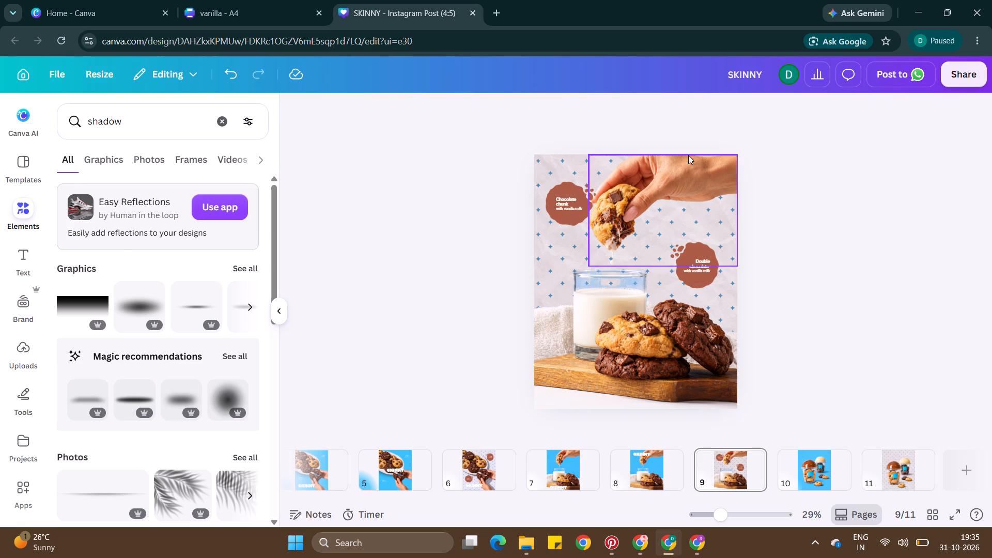
left_click_drag(688, 155, 697, 155)
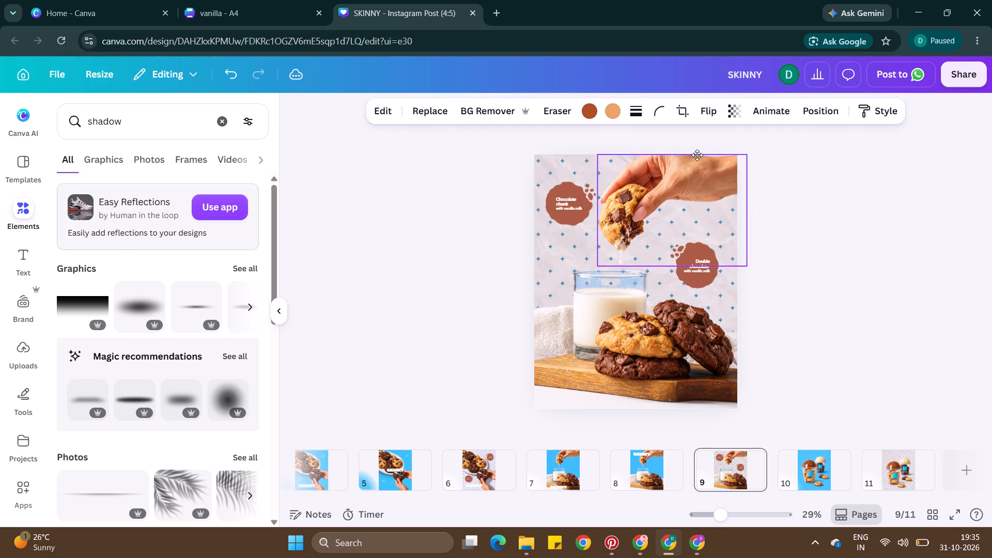
Move page 9's "Double chocolate" badge and its text slightly down.
left_click_drag(762, 270, 707, 276)
left_click_drag(709, 272, 710, 278)
double_click(776, 249)
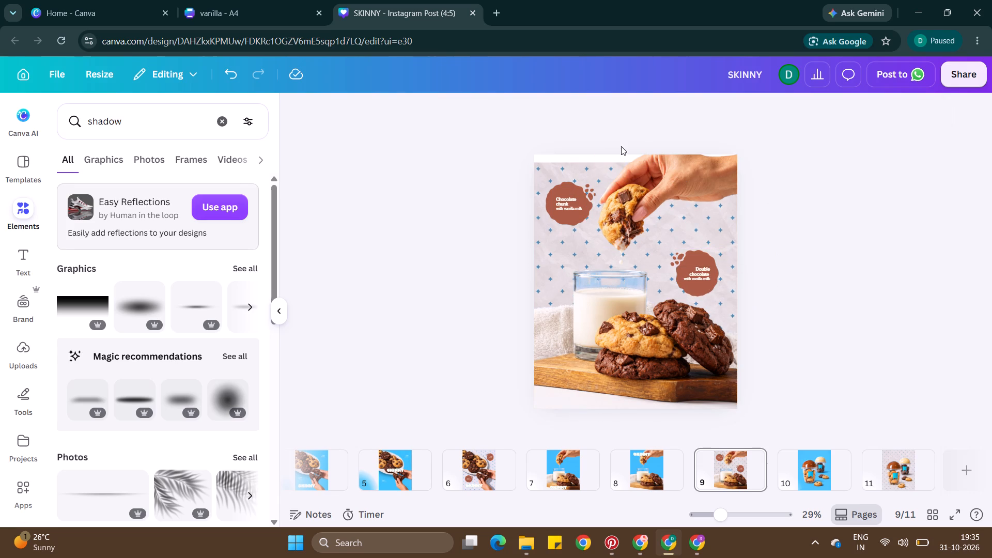
Adjust page 9's patterned background image so it covers the page up to its top edge.
double_click(596, 165)
left_click_drag(596, 164, 597, 162)
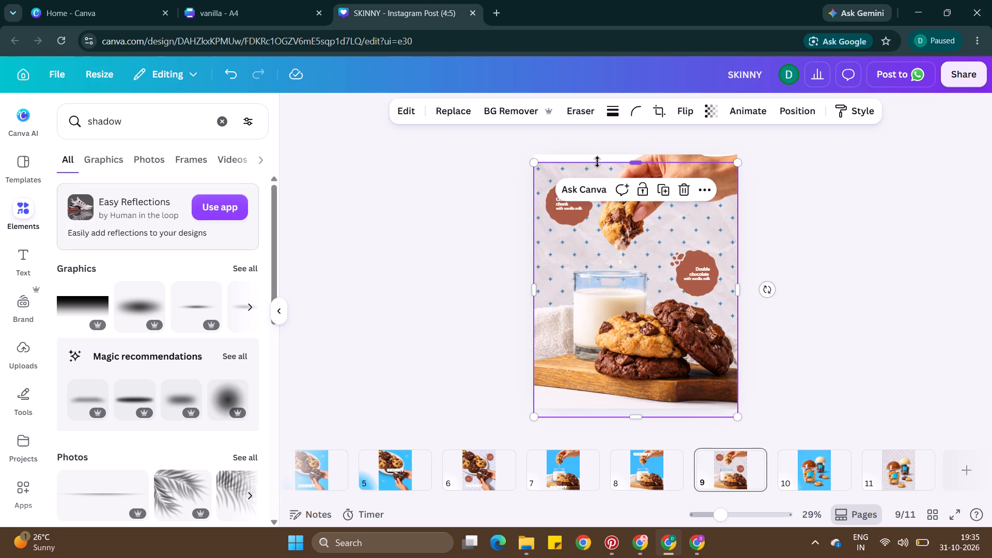
left_click_drag(597, 162, 598, 158)
double_click(813, 266)
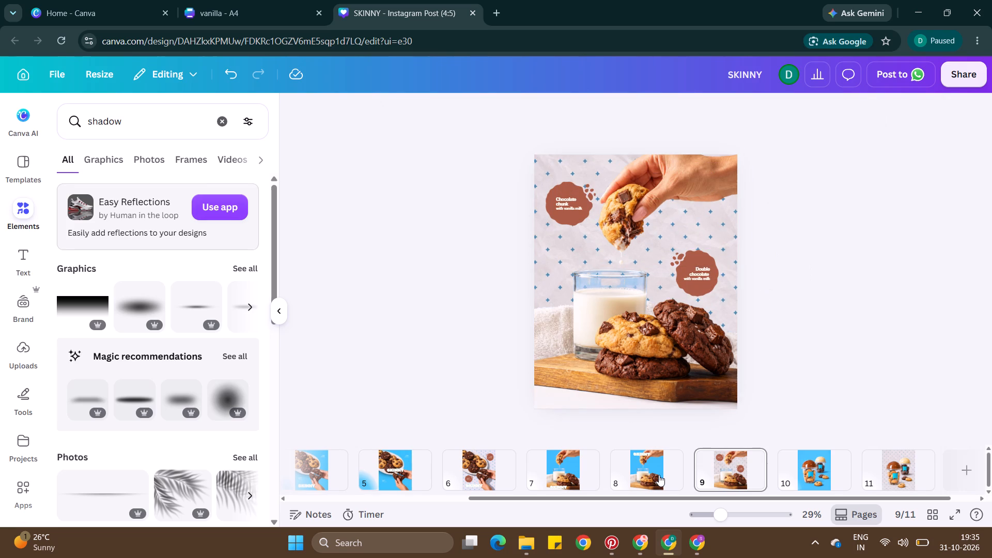
Copy page 7's "SKINNY" title to the bottom of page 9, over the wooden board.
left_click(659, 475)
left_click(640, 198)
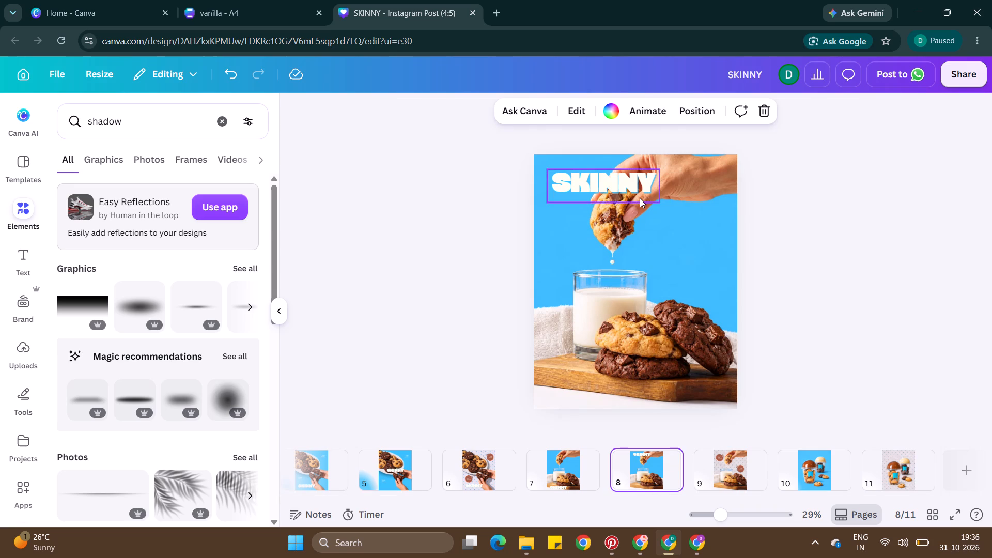
left_click(550, 472)
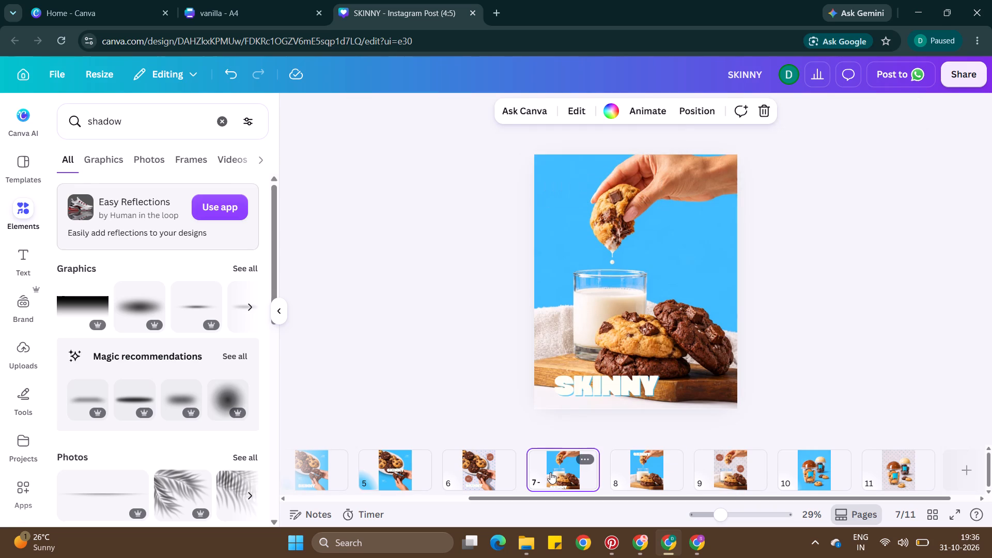
left_click(566, 382)
key("ctrl+c")
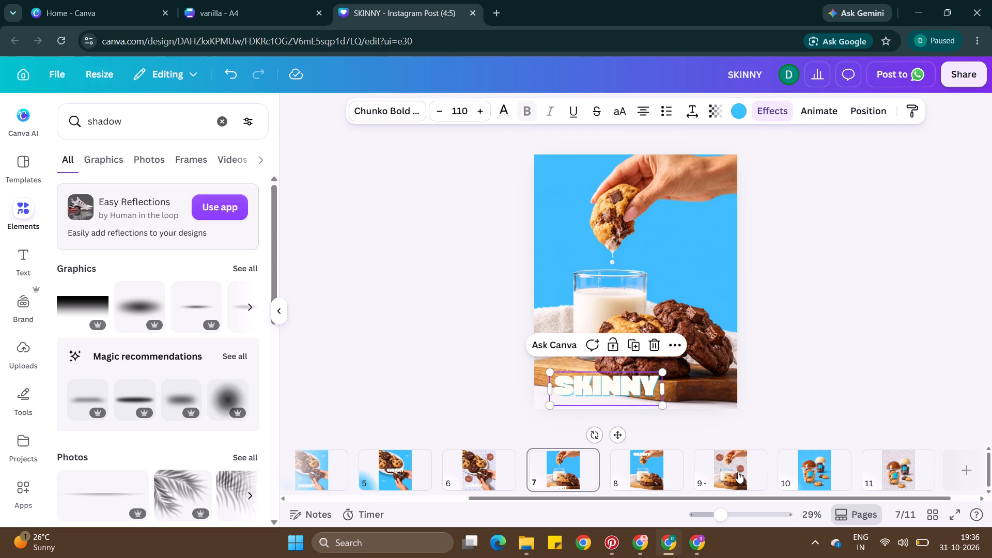
left_click(738, 472)
key("ctrl+v")
double_click(888, 336)
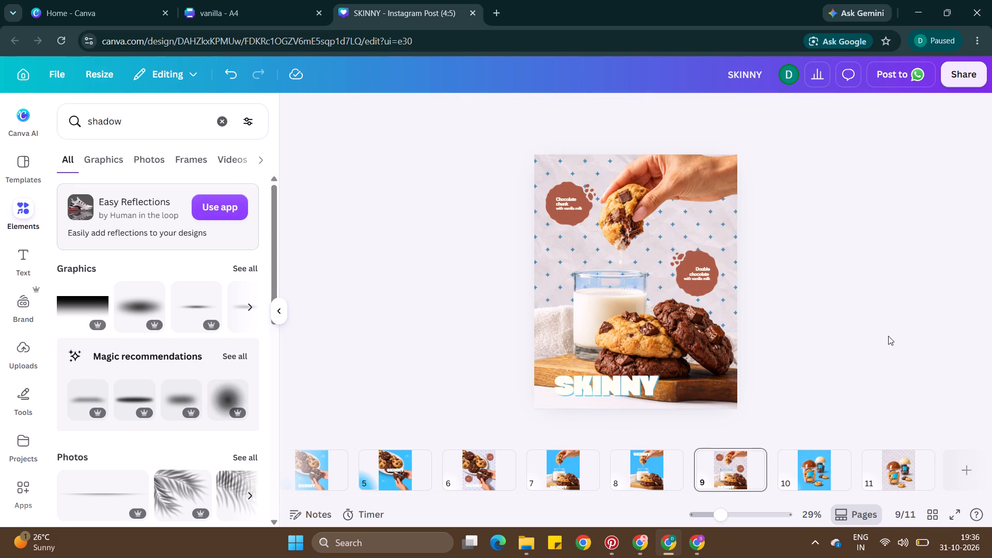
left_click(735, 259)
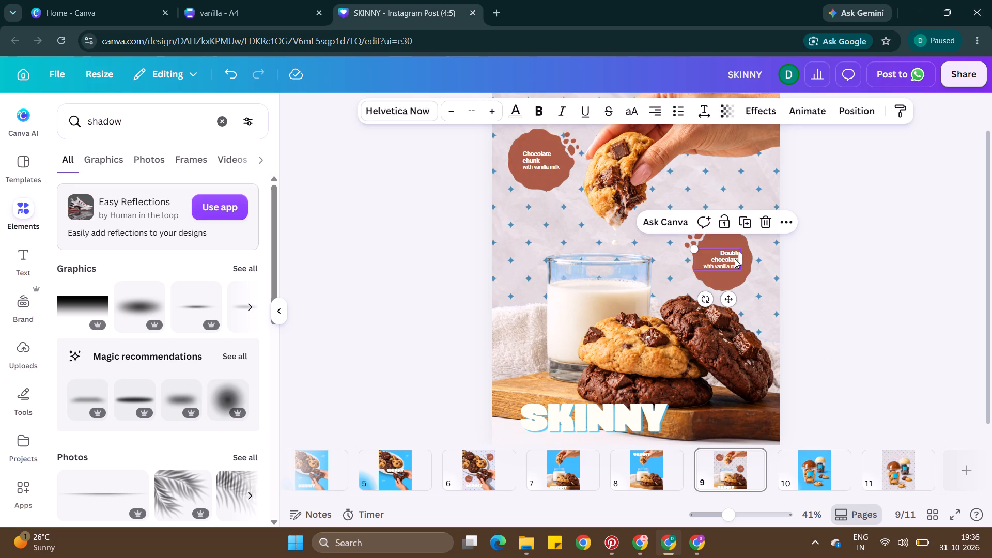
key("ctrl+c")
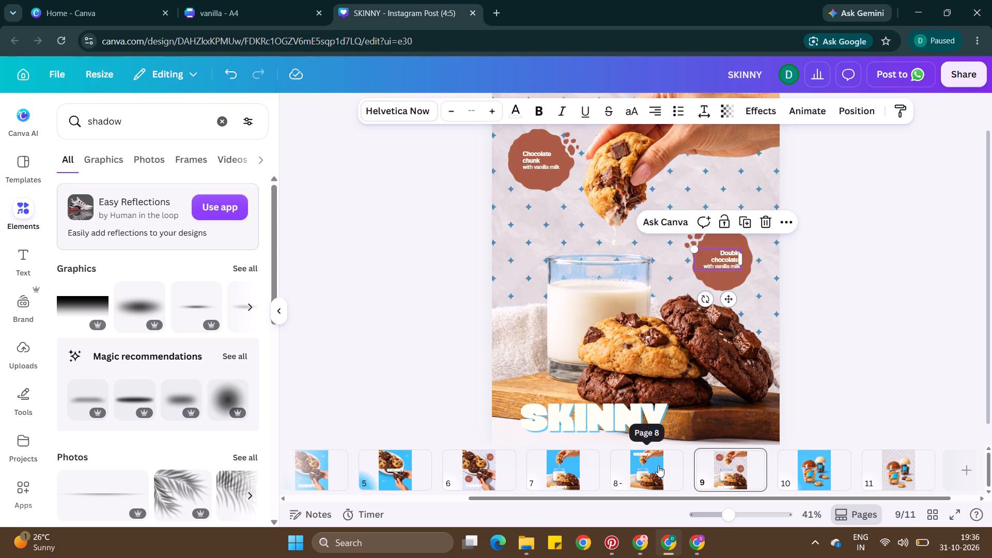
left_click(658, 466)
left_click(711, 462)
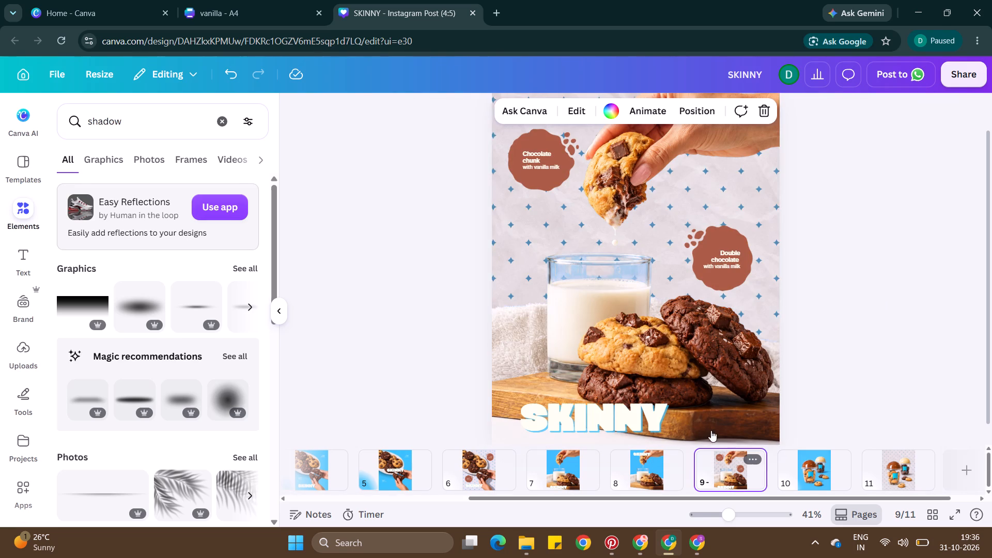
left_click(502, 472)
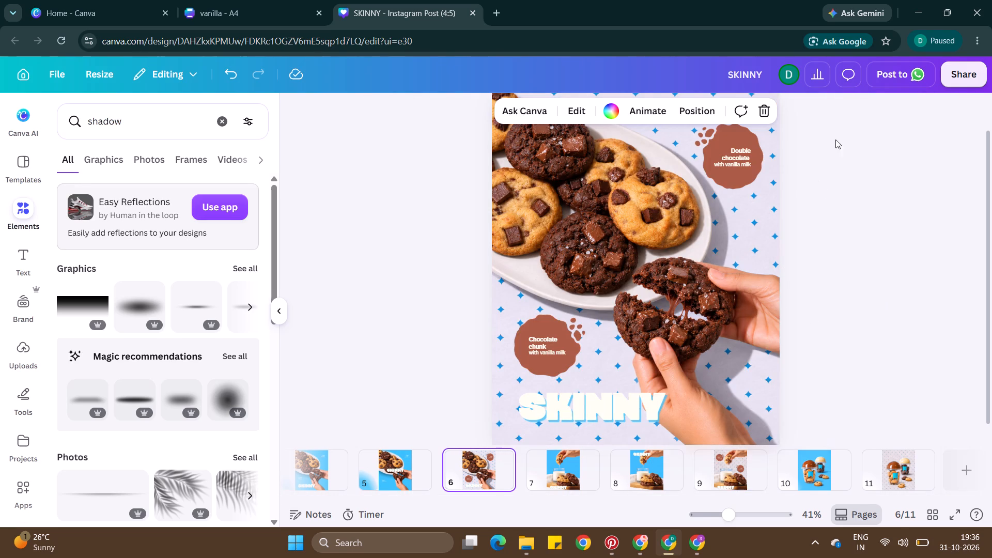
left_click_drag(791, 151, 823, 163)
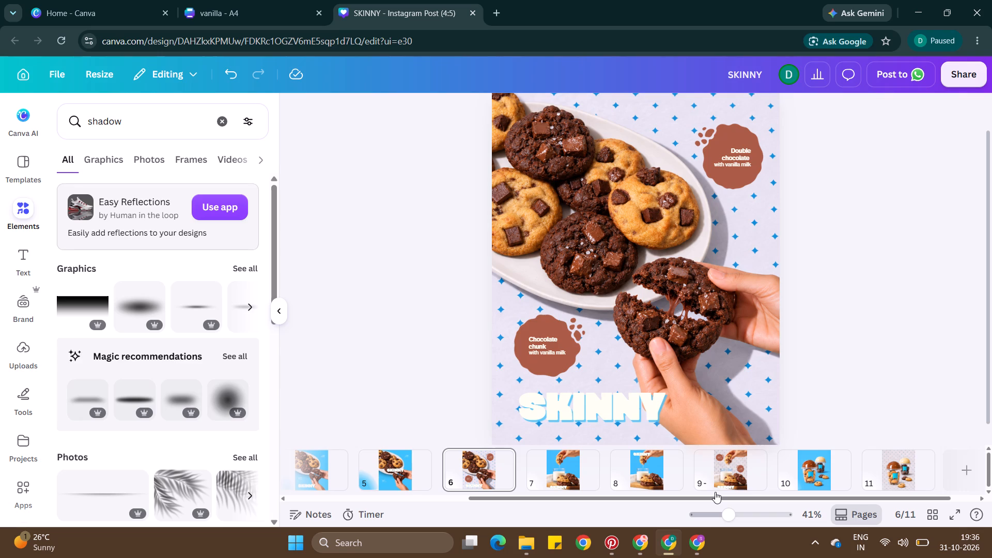
Copy page 9's "Double chocolate" badge with its text to page 8, above the dark chocolate cookie.
left_click(715, 492)
left_click(724, 455)
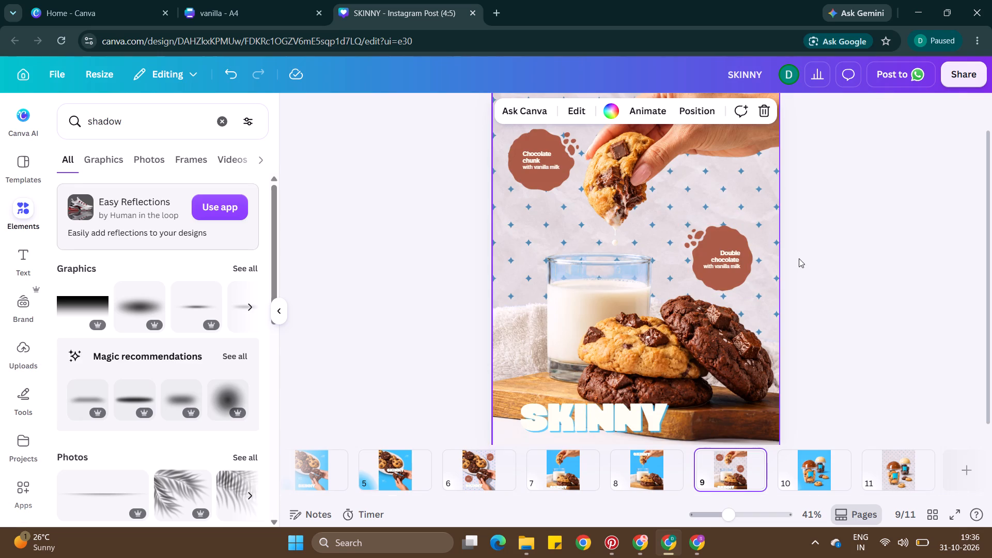
left_click_drag(799, 258, 722, 248)
key("ctrl+c")
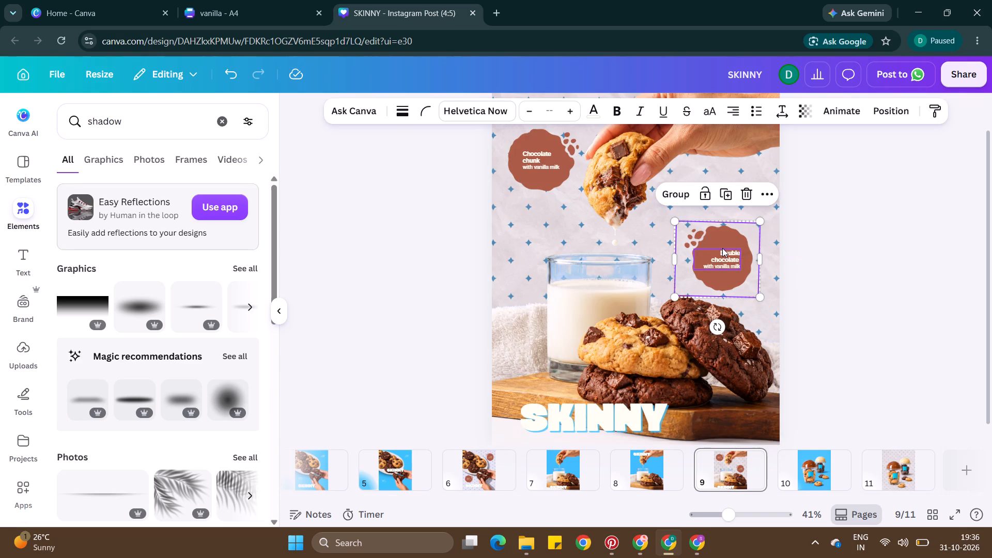
left_click(644, 470)
key("ctrl+v")
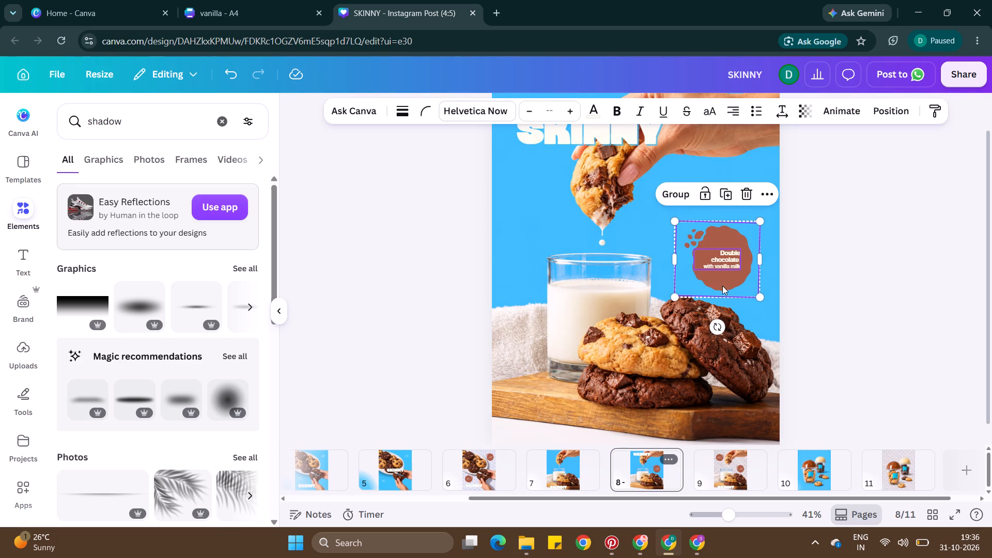
double_click(872, 246)
scroll(872, 246, "down", 1)
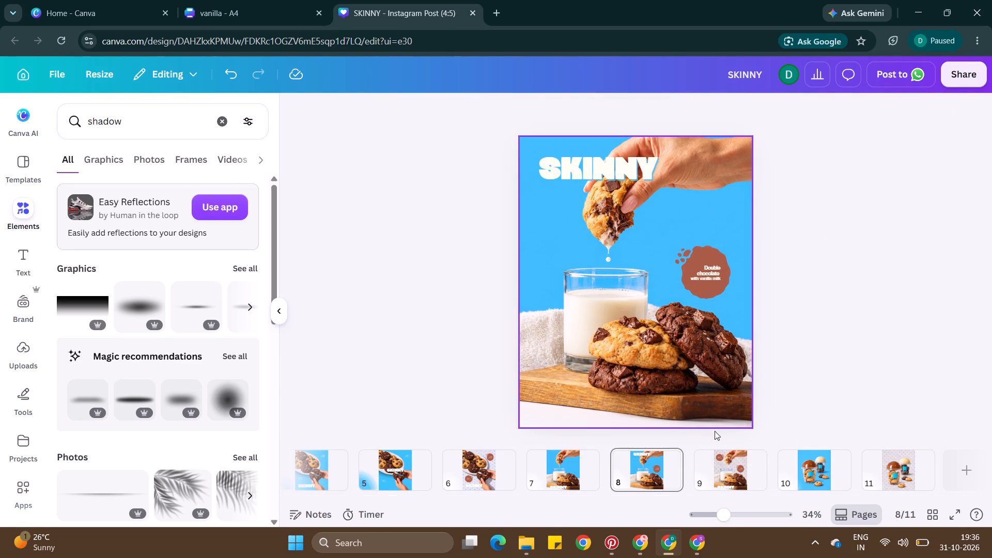
Copy page 9's "Chocolate chunk" badge with its text to page 8, between the held cookie and the "Double chocolate" badge.
left_click(719, 470)
left_click_drag(500, 194, 557, 197)
key("ctrl+c")
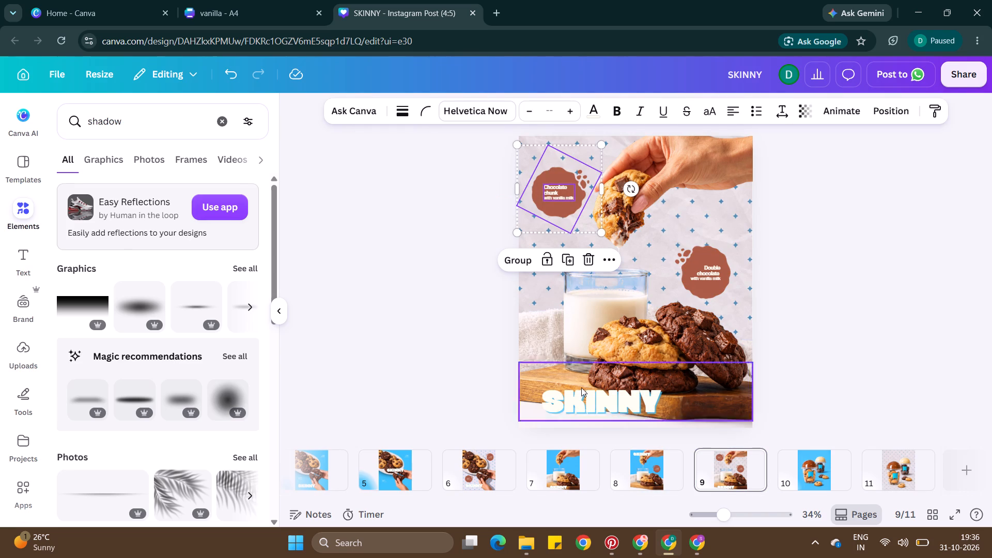
left_click(650, 462)
key("ctrl+v")
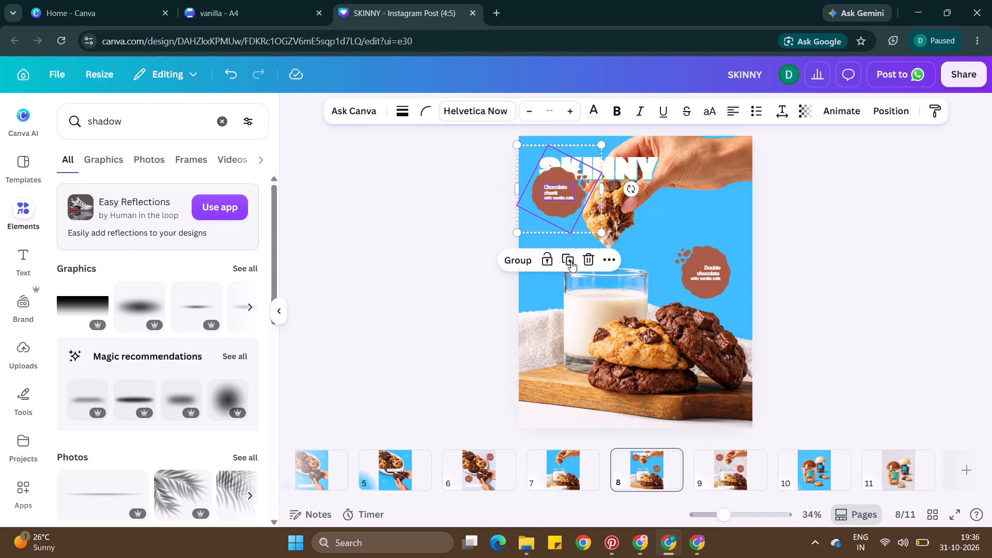
left_click_drag(564, 208, 557, 240)
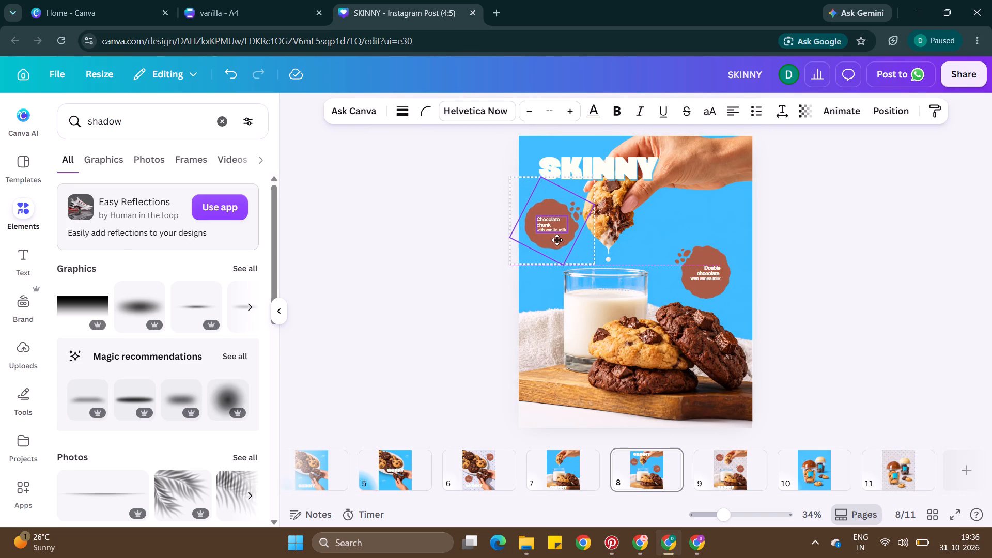
left_click_drag(557, 240, 567, 241)
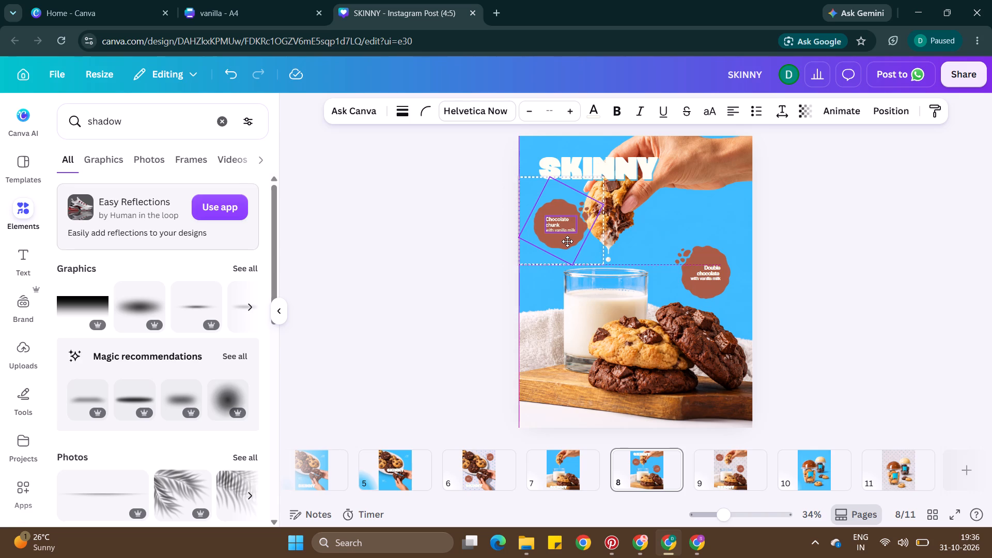
left_click_drag(567, 241, 567, 240)
left_click_drag(567, 240, 668, 238)
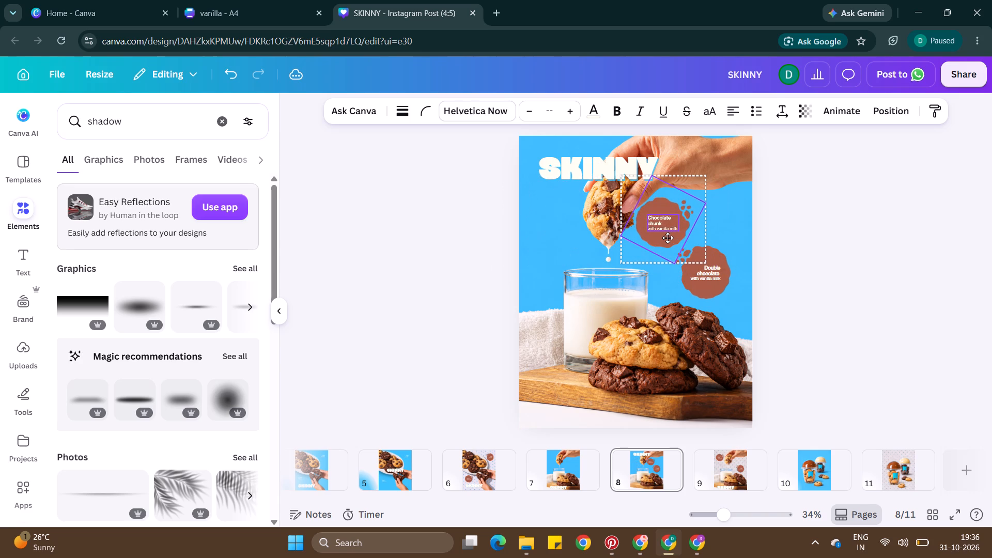
left_click_drag(668, 238, 676, 239)
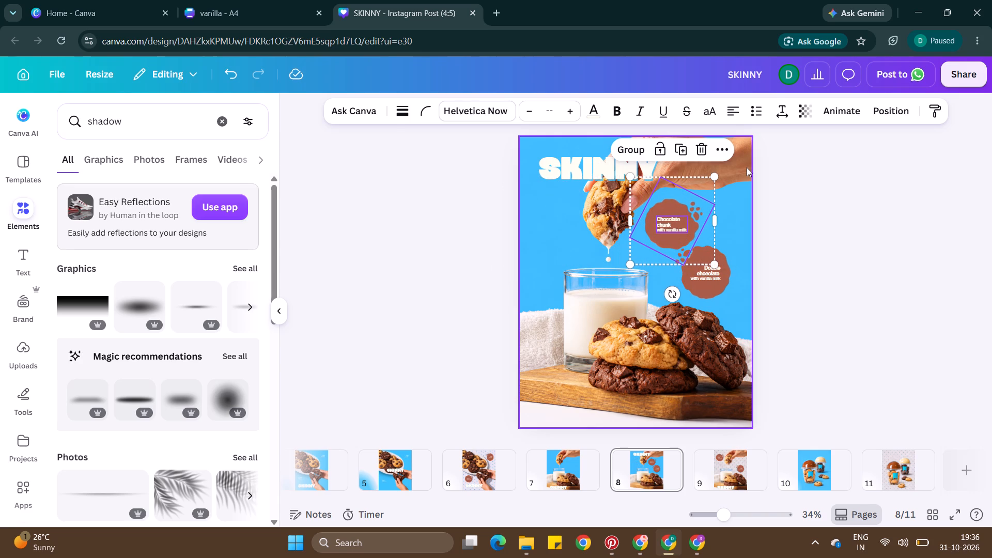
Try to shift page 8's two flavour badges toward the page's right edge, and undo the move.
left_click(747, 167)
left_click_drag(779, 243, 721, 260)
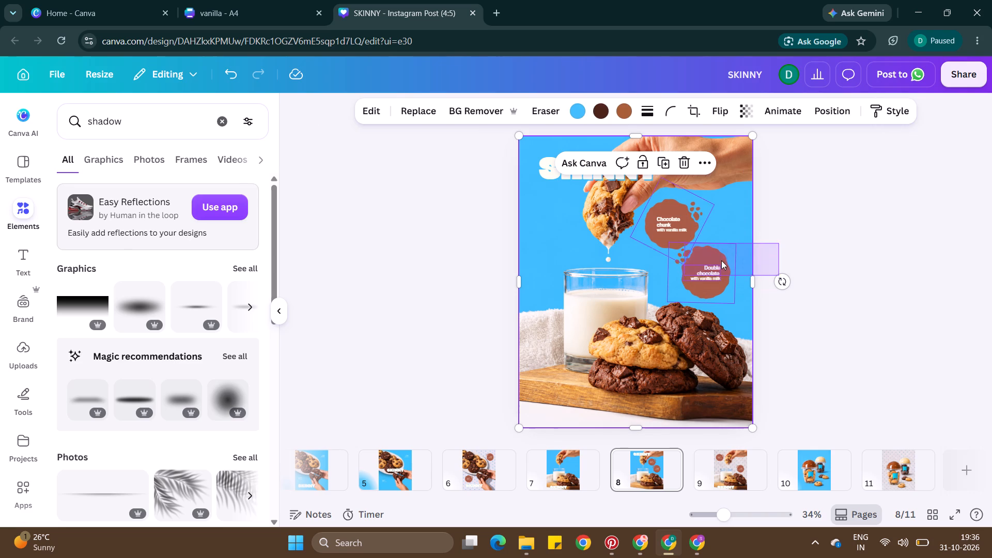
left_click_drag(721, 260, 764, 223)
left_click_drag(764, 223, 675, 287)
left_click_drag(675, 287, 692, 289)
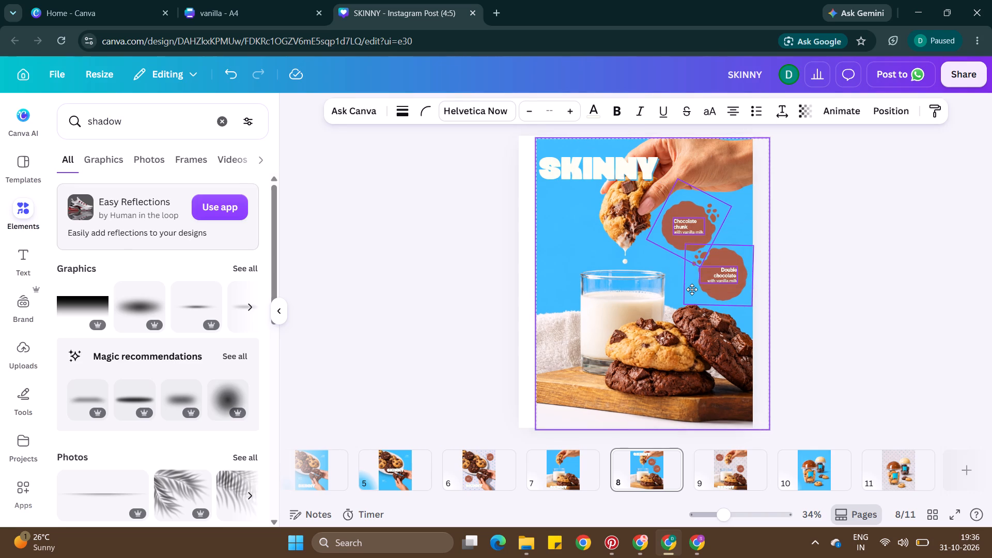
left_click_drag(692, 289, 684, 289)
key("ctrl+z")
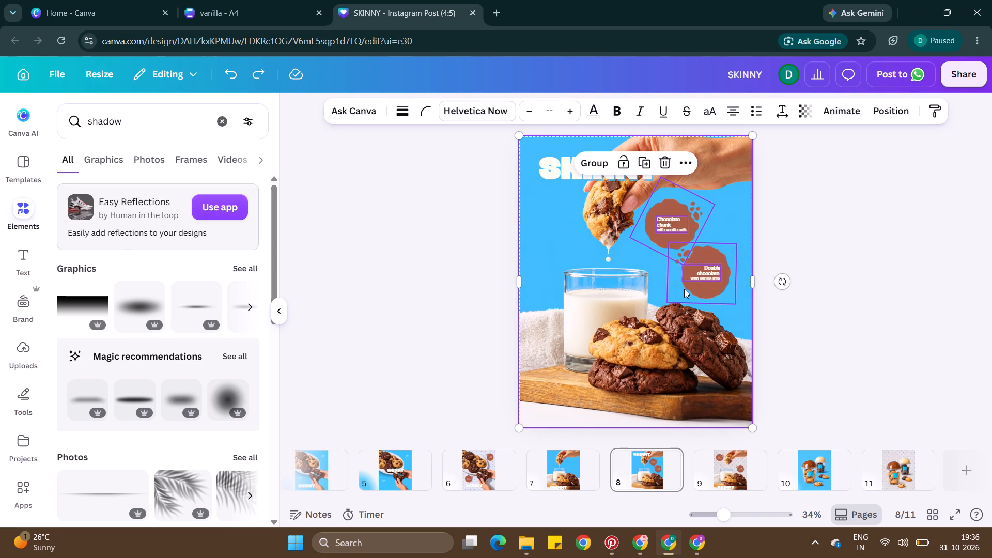
Shift page 8's two flavour badges slightly toward the page's right edge, keeping the photo aligned to fill the page.
left_click_drag(795, 207, 682, 269)
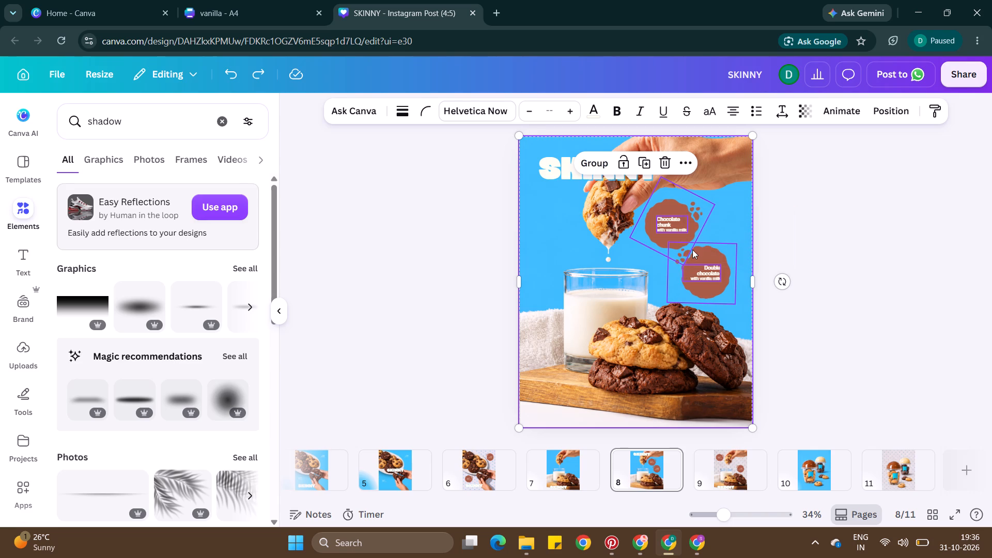
left_click_drag(692, 250, 701, 251)
double_click(816, 217)
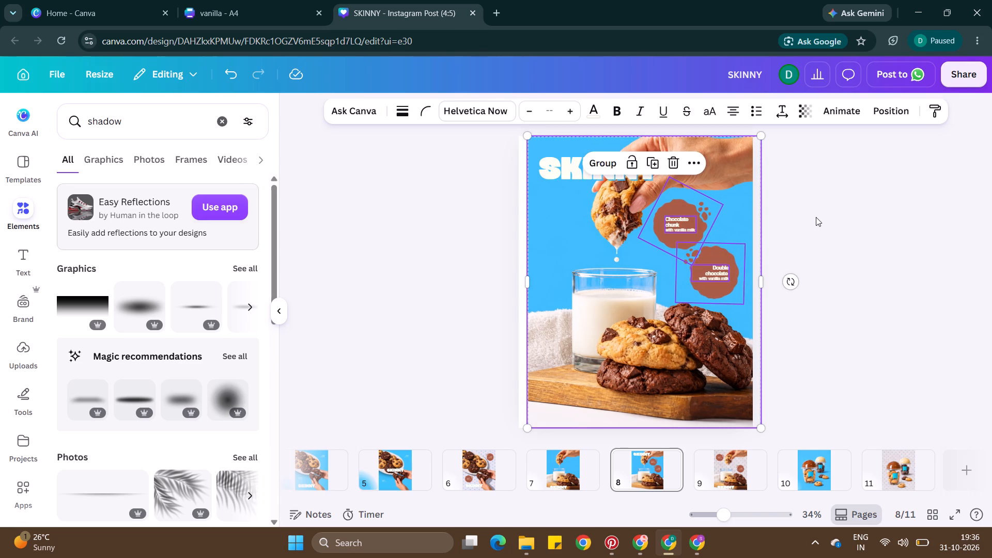
left_click_drag(716, 161, 706, 162)
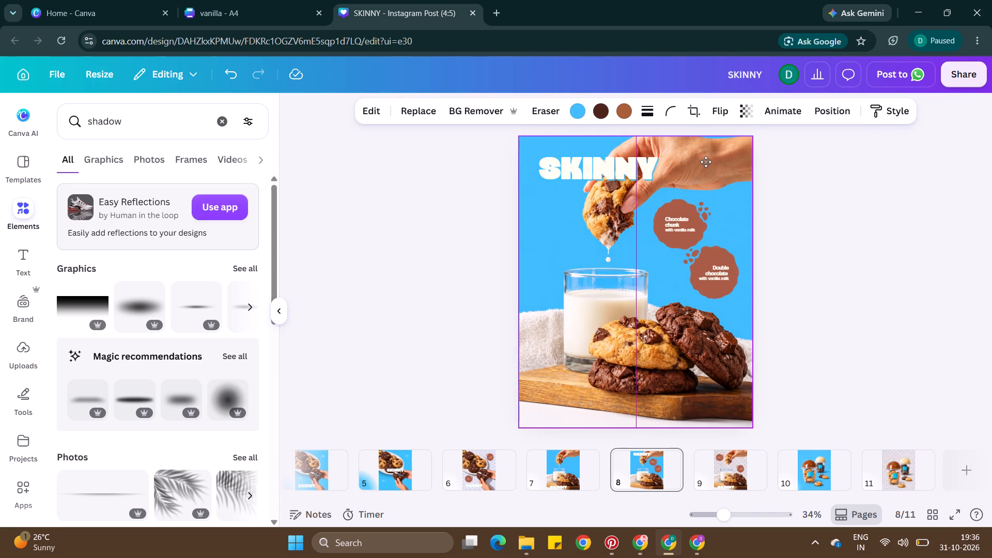
left_click_drag(706, 162, 705, 162)
double_click(807, 209)
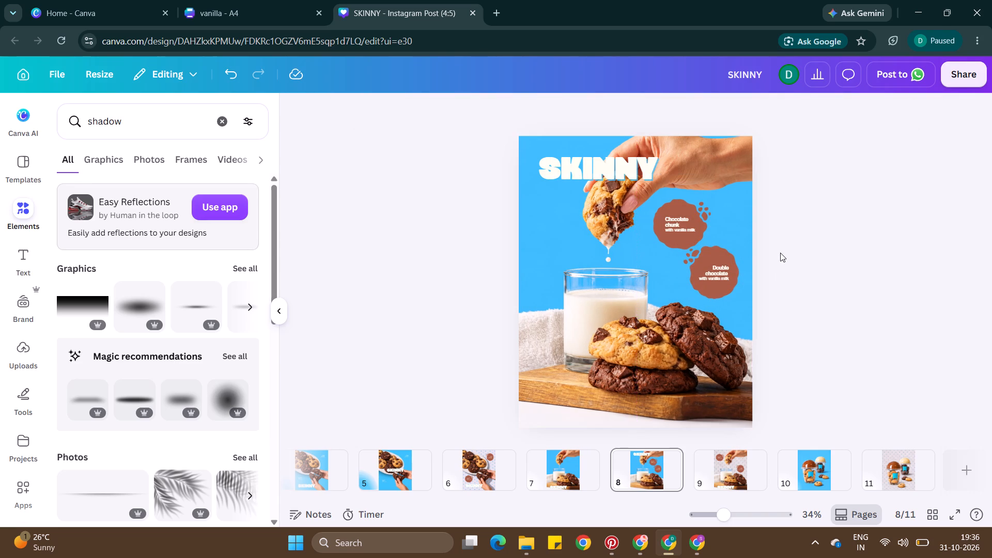
Move page 8's "Double chocolate" badge and text slightly down and right, keeping the photo aligned with the page.
left_click_drag(780, 253, 710, 288)
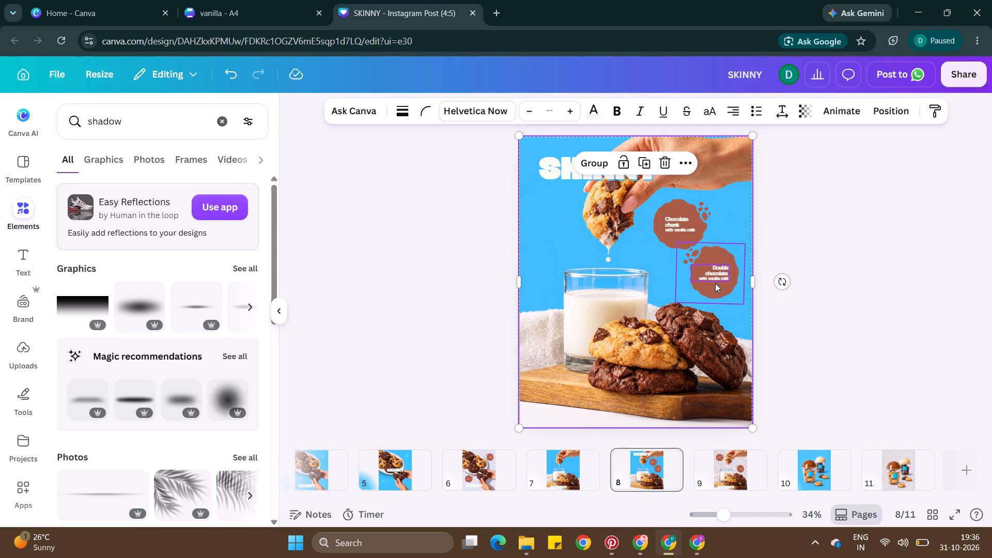
left_click_drag(715, 283, 722, 288)
left_click(783, 256)
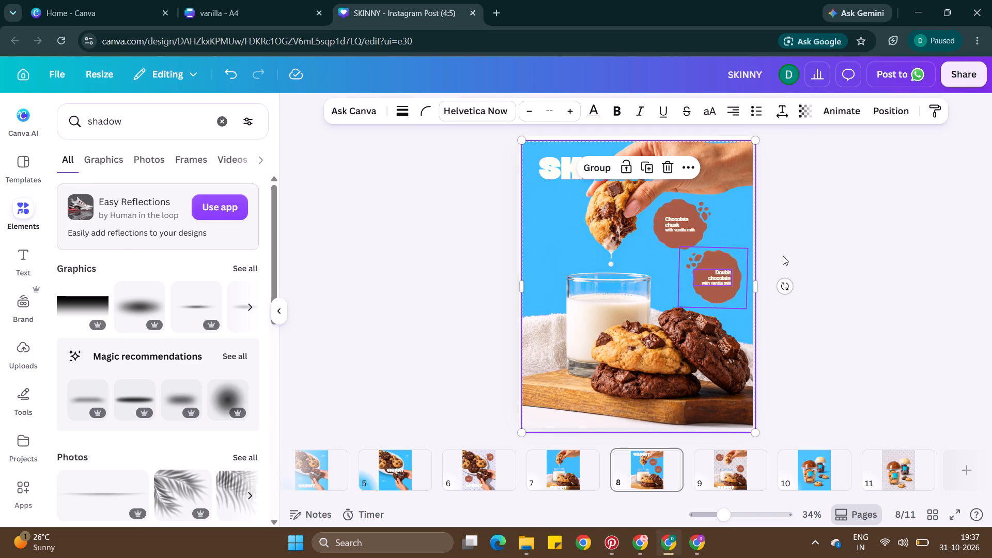
left_click_drag(738, 197, 736, 191)
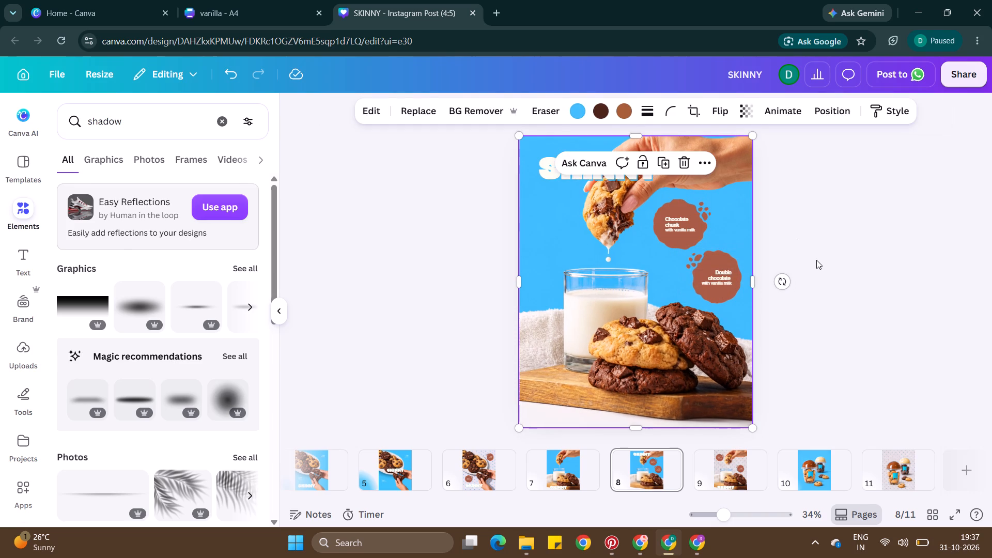
double_click(816, 260)
Copy page 8's "Chocolate chunk with vanilla milk" text to page 7 and place it on the blue background left of the held cookie.
left_click(572, 474)
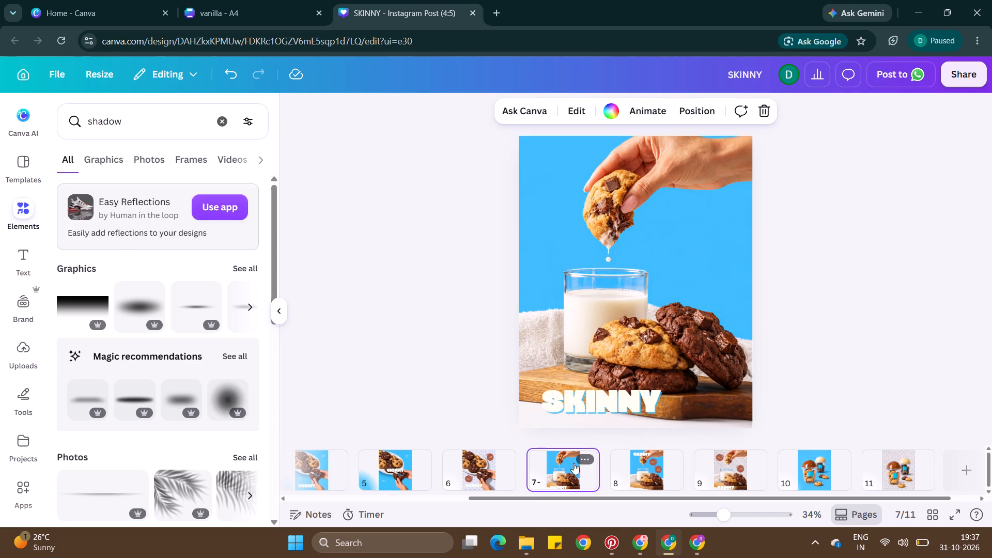
left_click(642, 463)
left_click(678, 228)
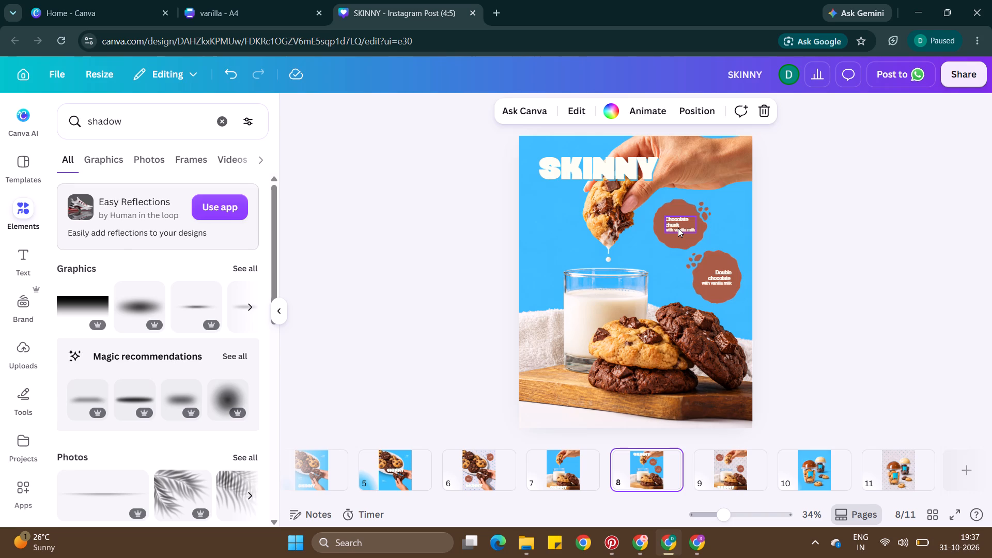
key("ctrl+c")
left_click(551, 467)
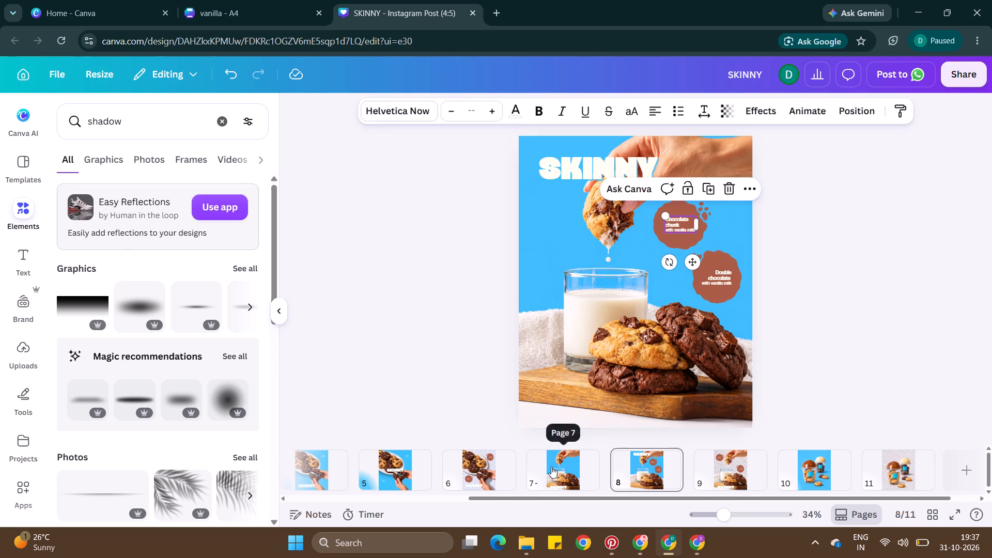
key("ctrl+v")
left_click(680, 214)
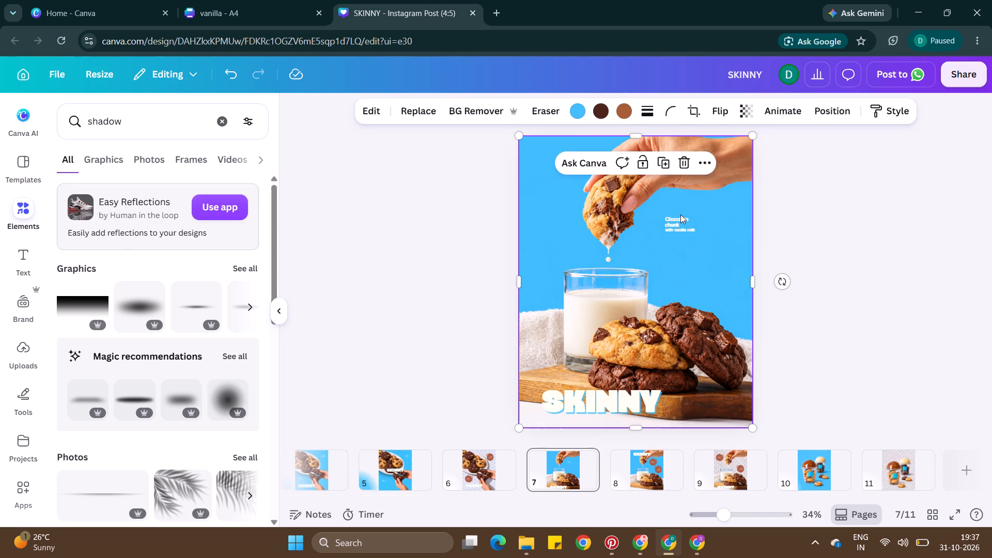
left_click_drag(682, 227, 550, 202)
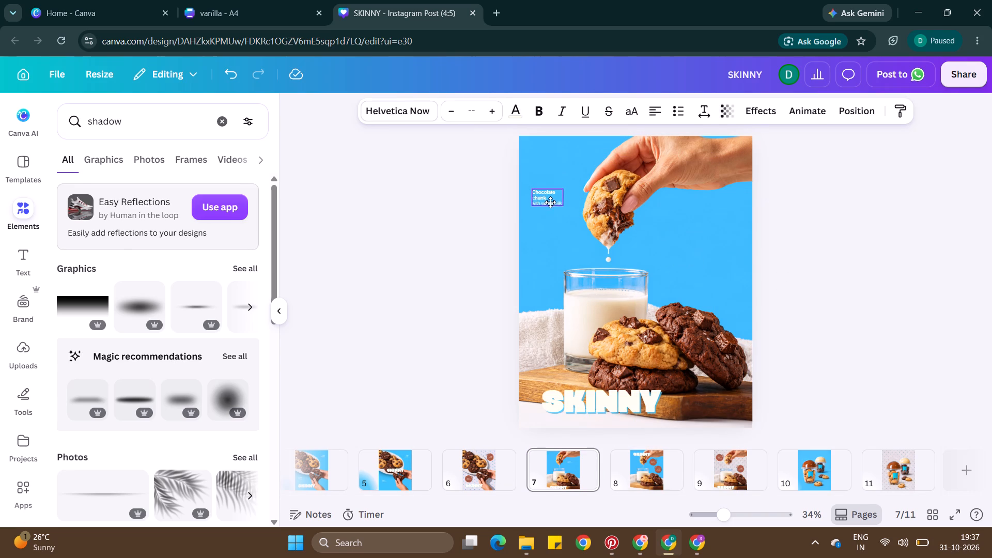
left_click_drag(550, 202, 560, 204)
Copy page 8's "Double chocolate with vanilla milk" text to page 7, keeping the same position above the dark cookie.
left_click(660, 482)
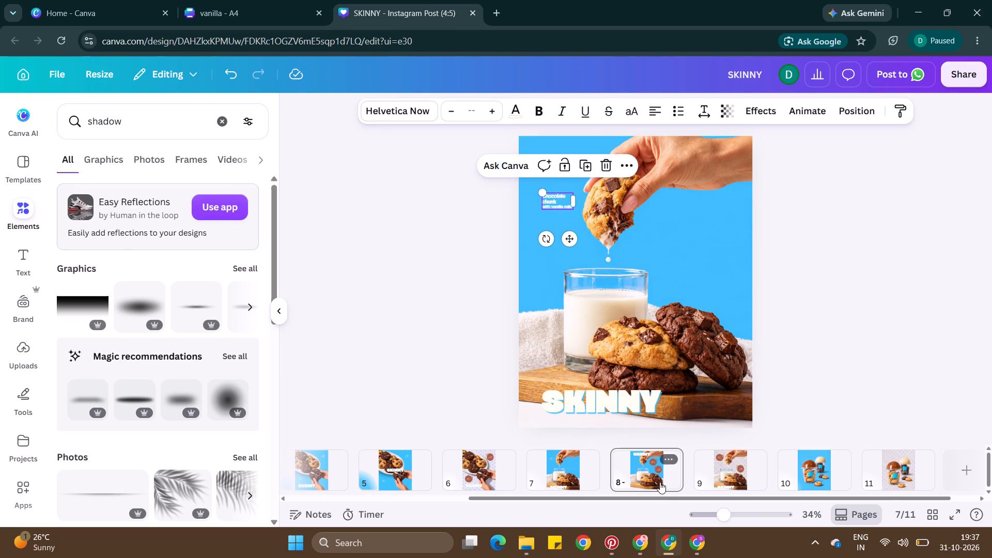
left_click(722, 277)
key("ctrl+c")
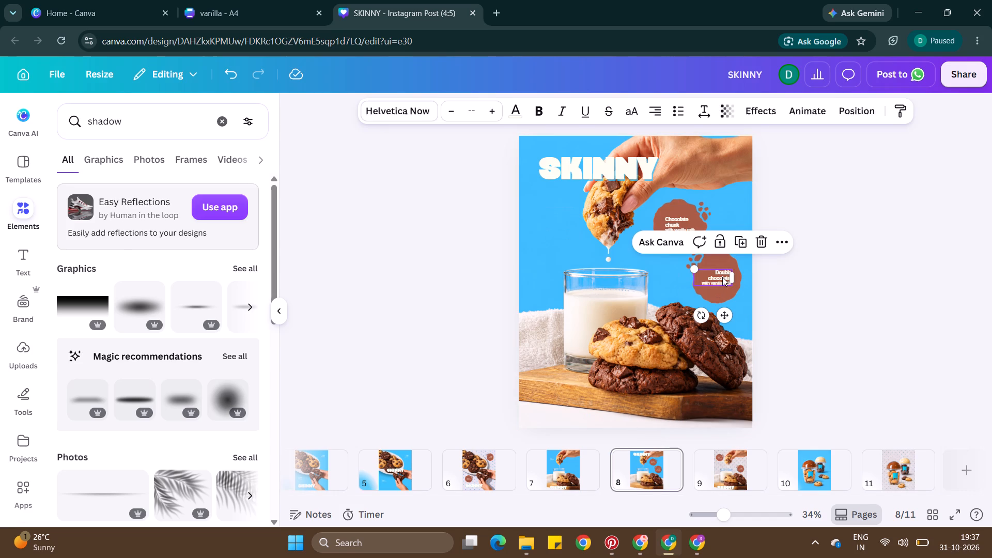
left_click(572, 462)
key("ctrl+v")
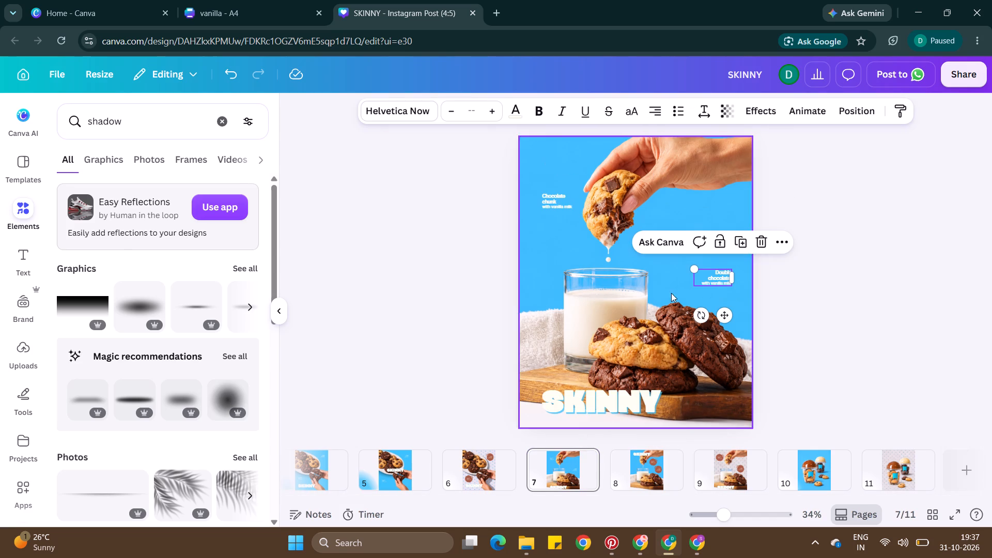
double_click(768, 285)
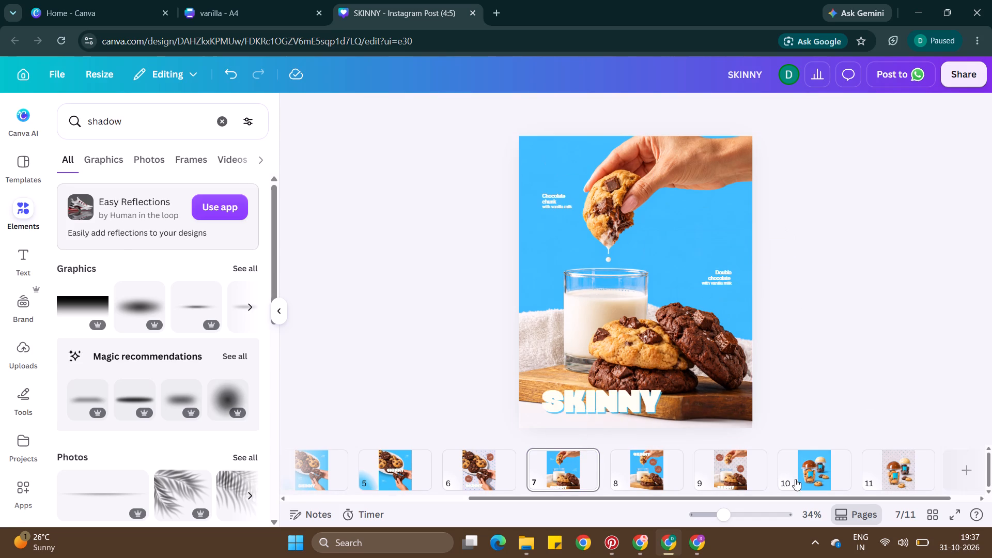
Copy the "MINI" heading text from page 5 of the vanilla menu design and return to the SKINNY design.
scroll(817, 474, "left", 2)
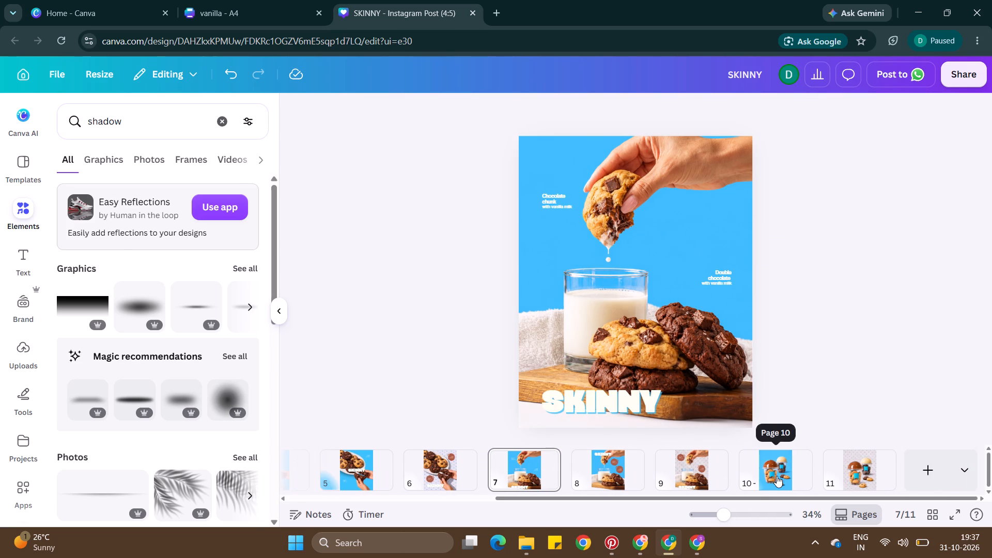
left_click(242, 0)
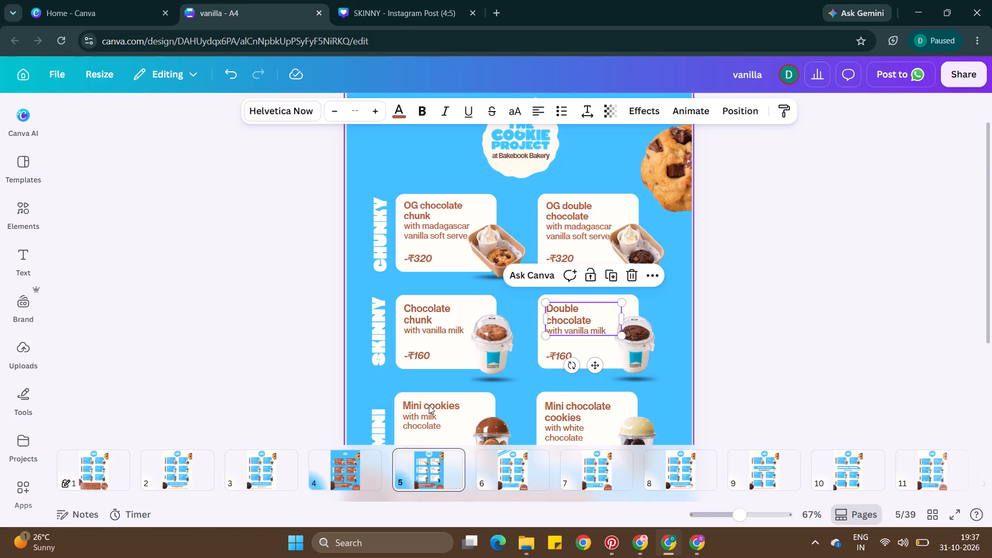
scroll(378, 408, "down", 2)
double_click(388, 285)
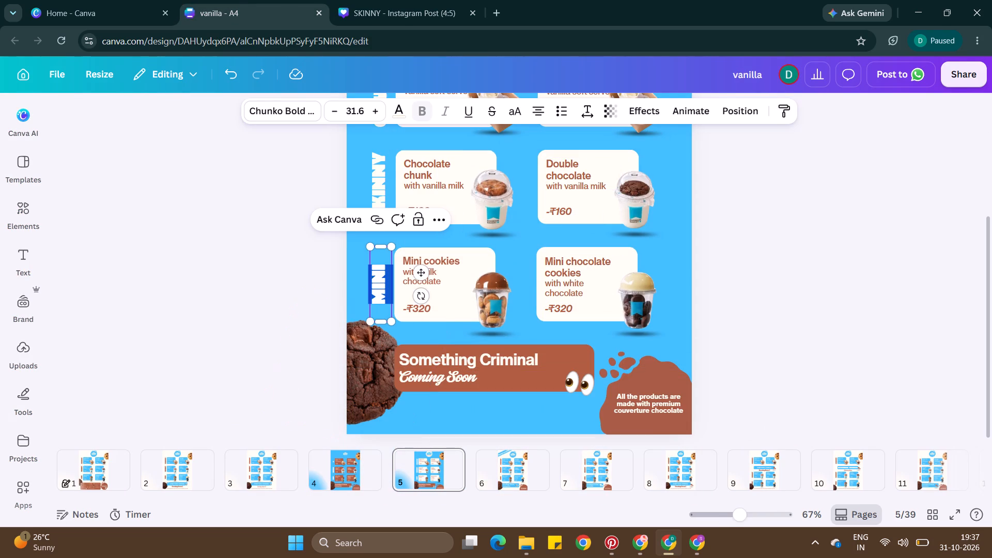
key("ctrl+c")
left_click(375, 0)
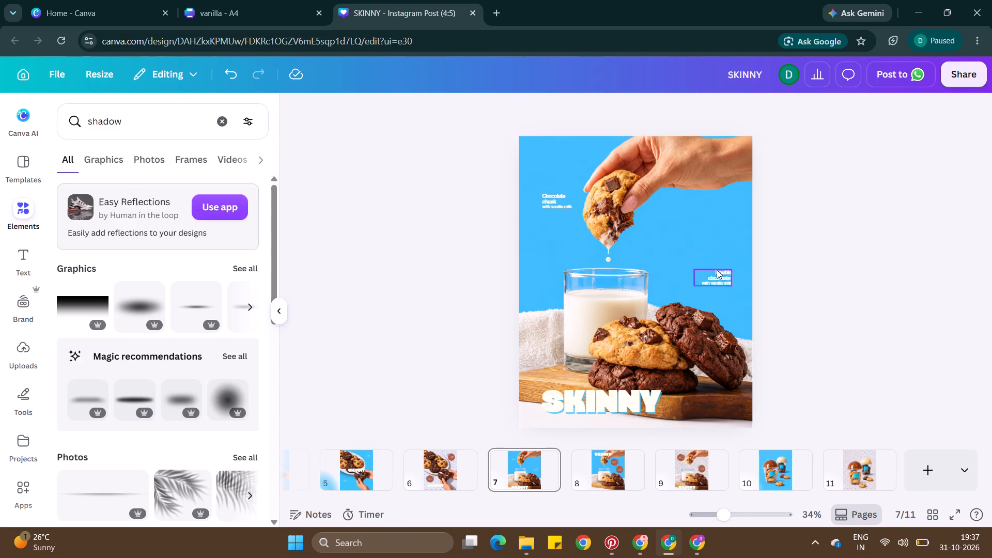
Duplicate page 9's "SKINNY" title onto page 10 and place it near the page's top-left corner, above the cups.
left_click(776, 462)
left_click(684, 456)
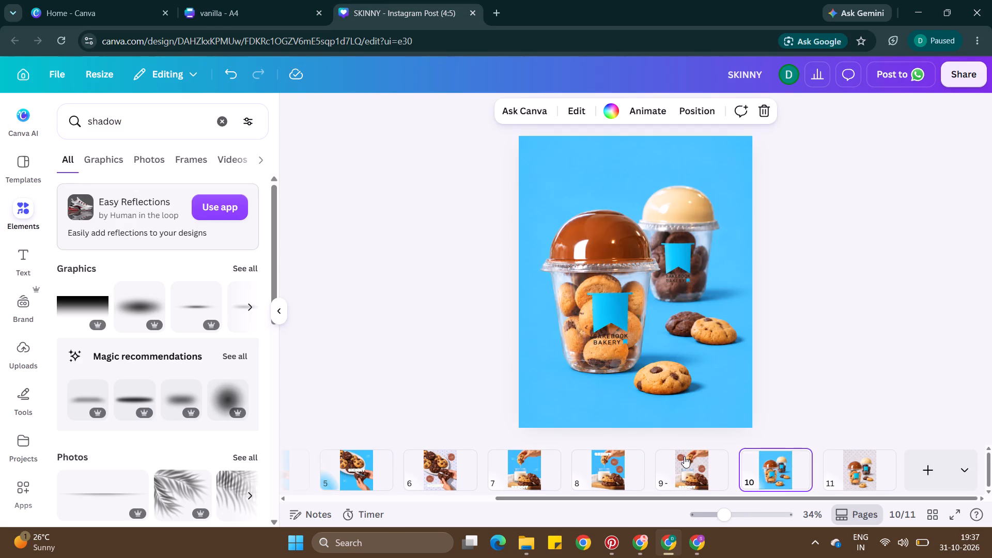
left_click(632, 394)
left_click(632, 357)
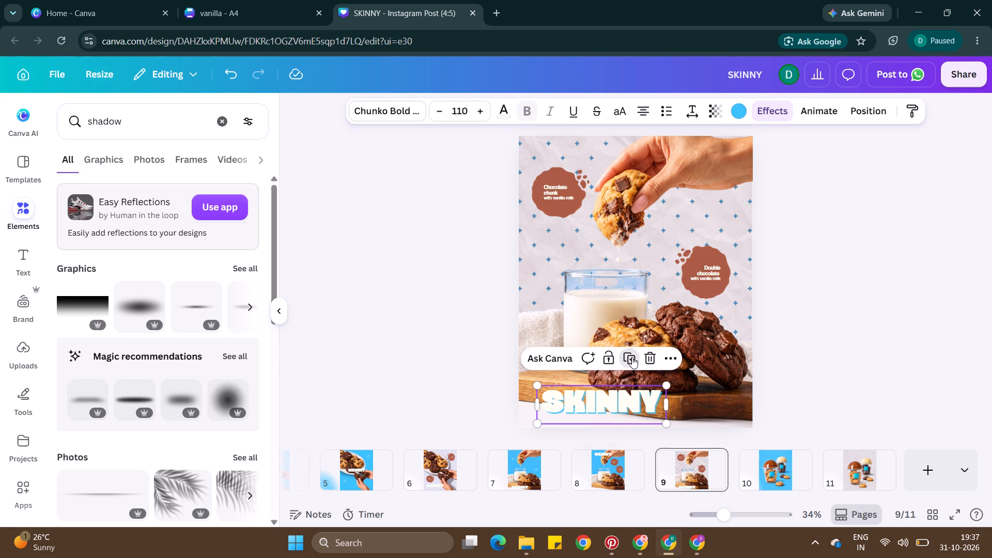
left_click_drag(635, 410, 778, 466)
scroll(636, 293, "up", 1)
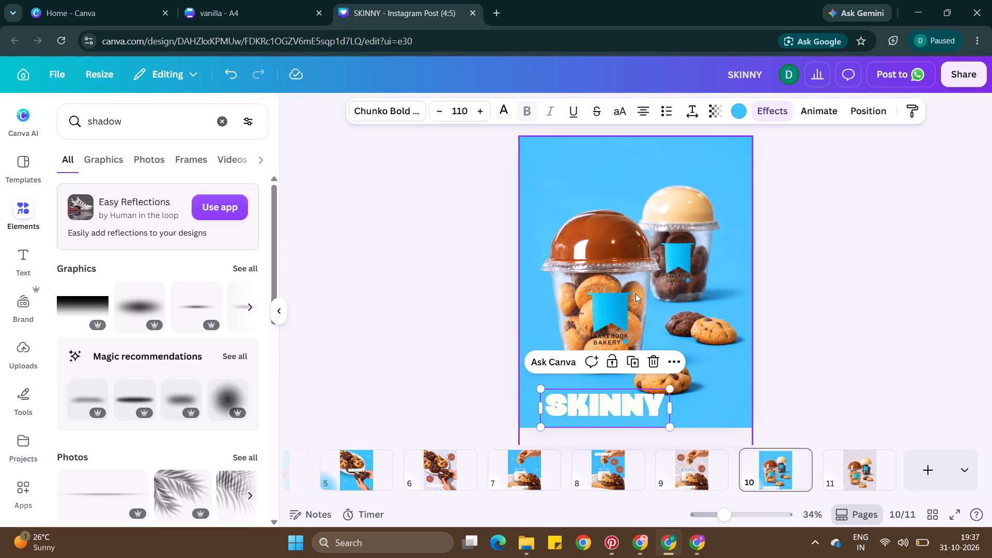
left_click_drag(592, 410, 588, 173)
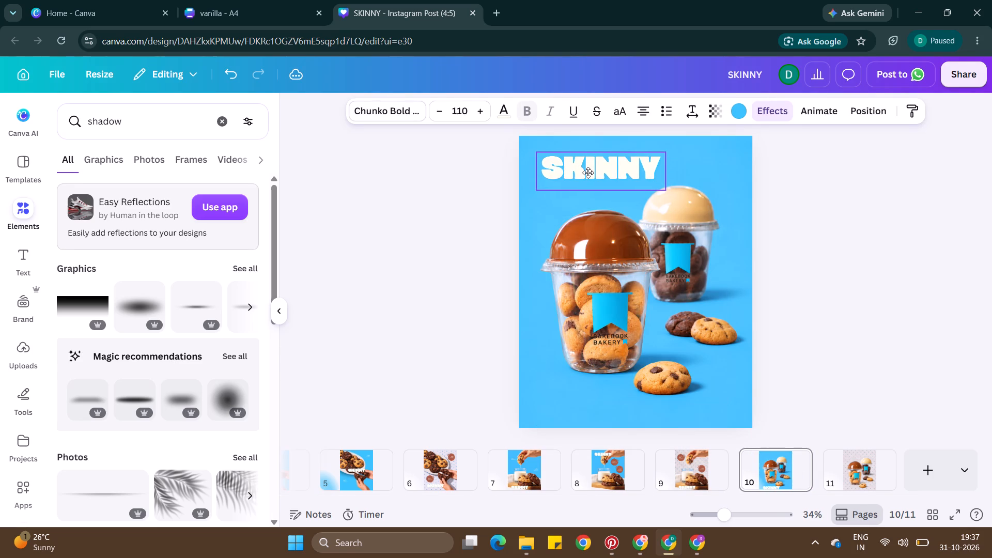
left_click_drag(588, 173, 588, 175)
Replace page 10's title text with the copied "MINI" and left-align it.
double_click(588, 175)
key("ctrl+v")
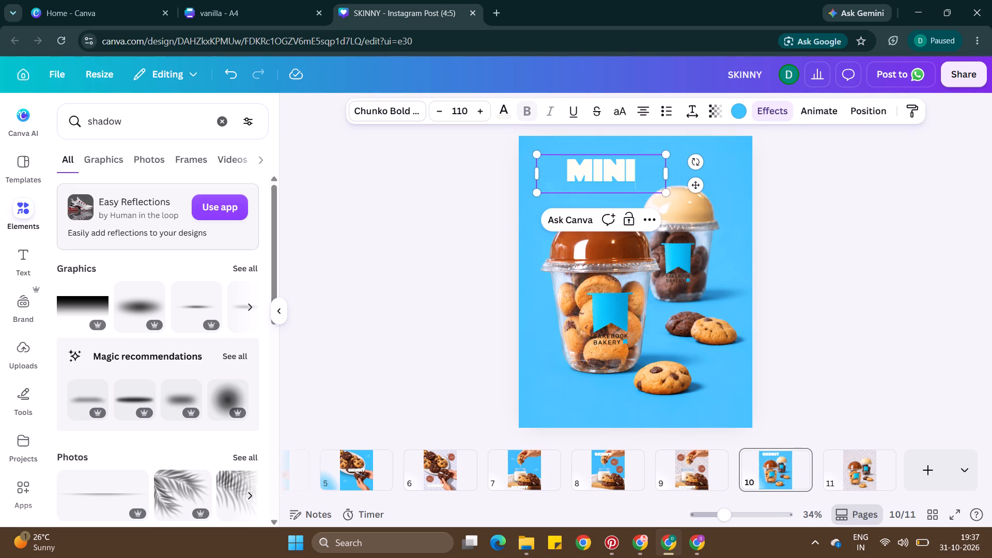
double_click(802, 205)
left_click(630, 162)
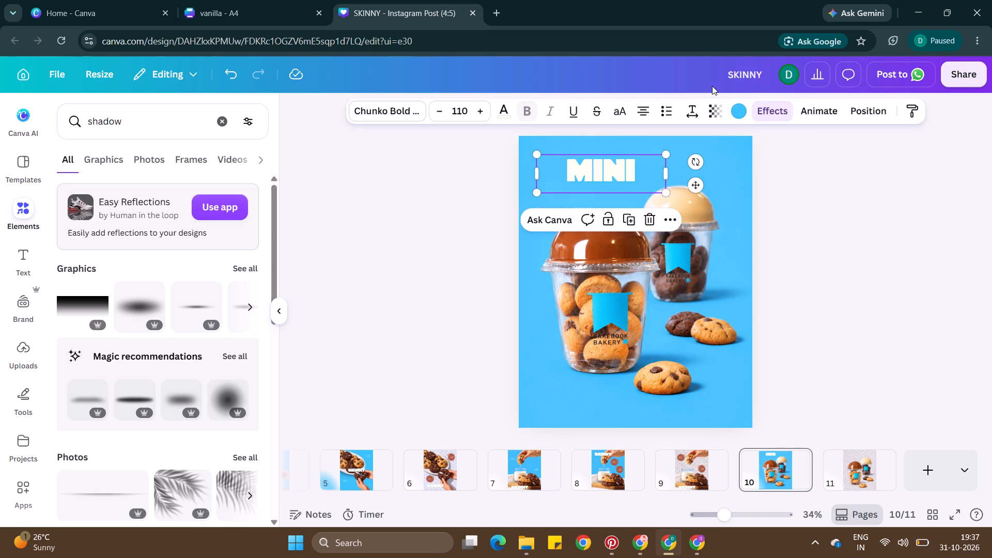
left_click(649, 106)
double_click(774, 190)
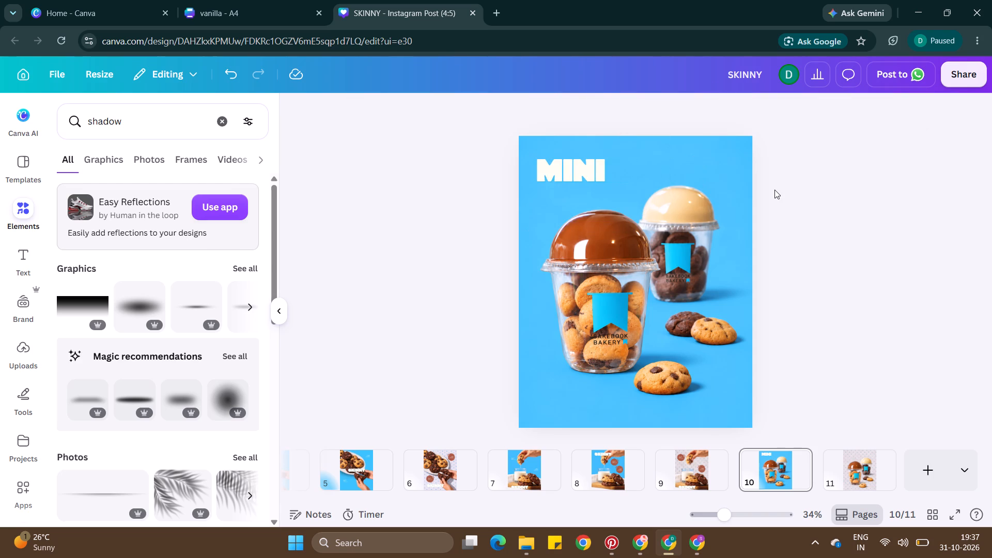
Copy the menu's "Mini cookies with milk chocolate" text to page 10's bottom-left corner and open its text colour options.
left_click(223, 0)
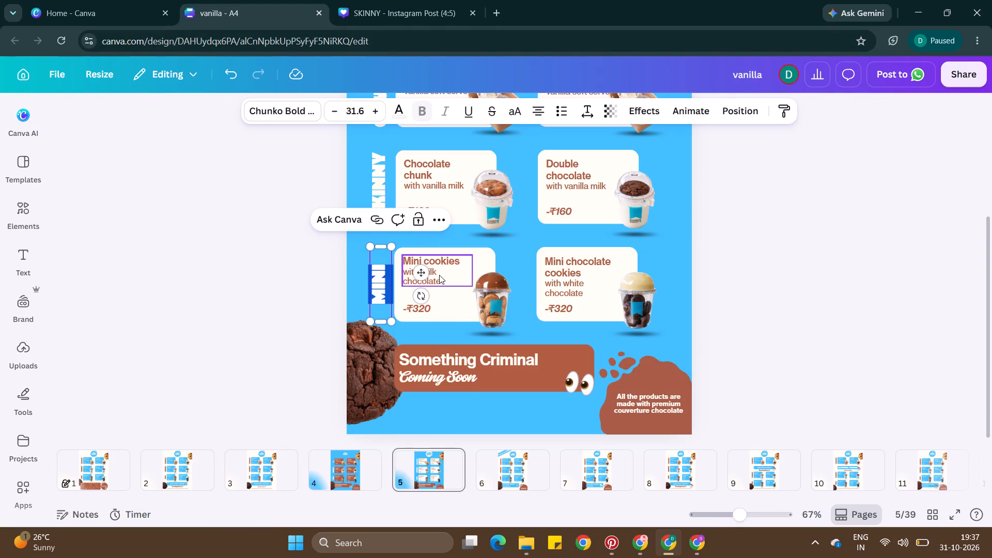
left_click(446, 269)
key("ctrl+c")
left_click(401, 0)
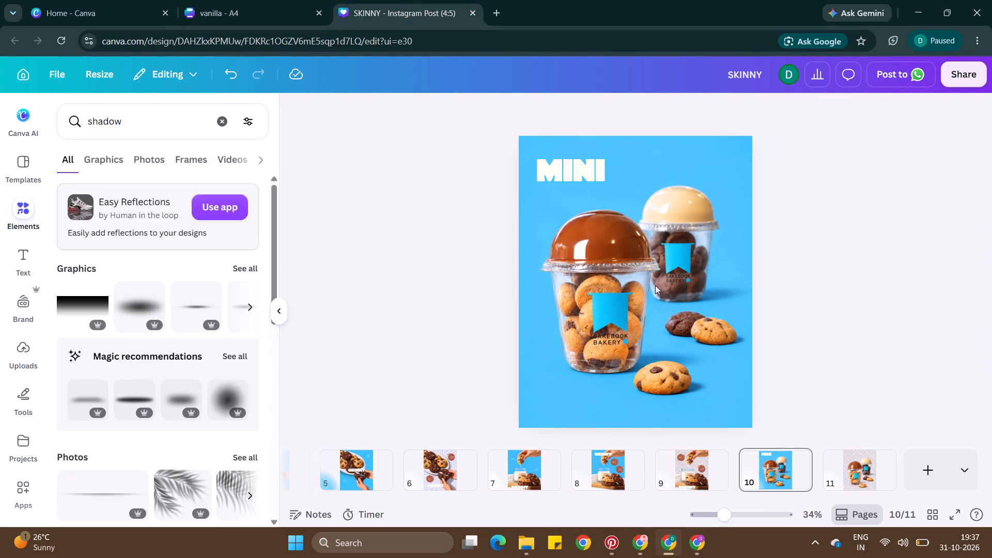
left_click(655, 285)
key("ctrl+v")
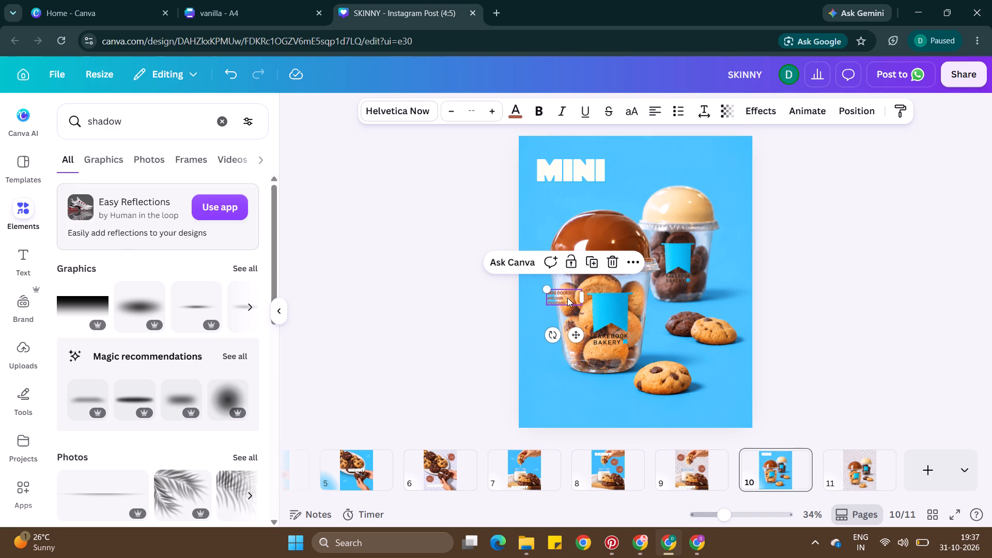
left_click_drag(567, 298, 563, 395)
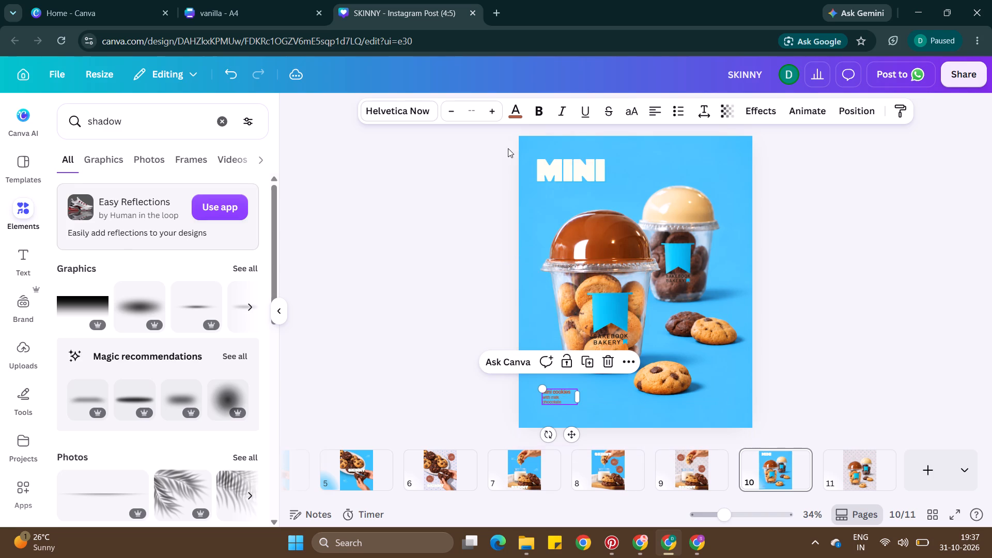
left_click(514, 111)
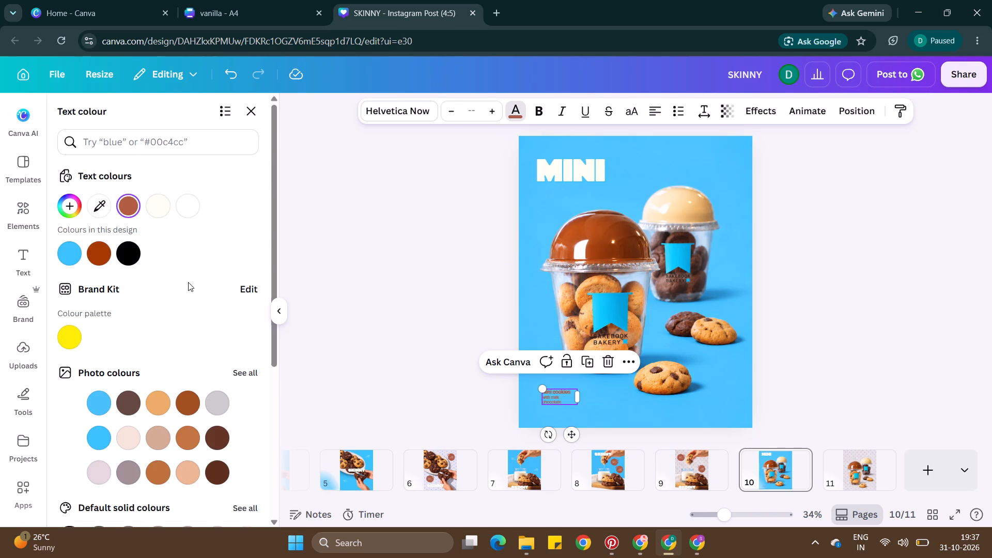
Colour page 10's "Mini cookies with milk chocolate" caption in the design's off-white text colour.
left_click(159, 199)
Copy the vanilla menu's "Mini chocolate cookies with white chocolate" text to the SKINNY design's page 10, in the page's top-right corner.
left_click(254, 0)
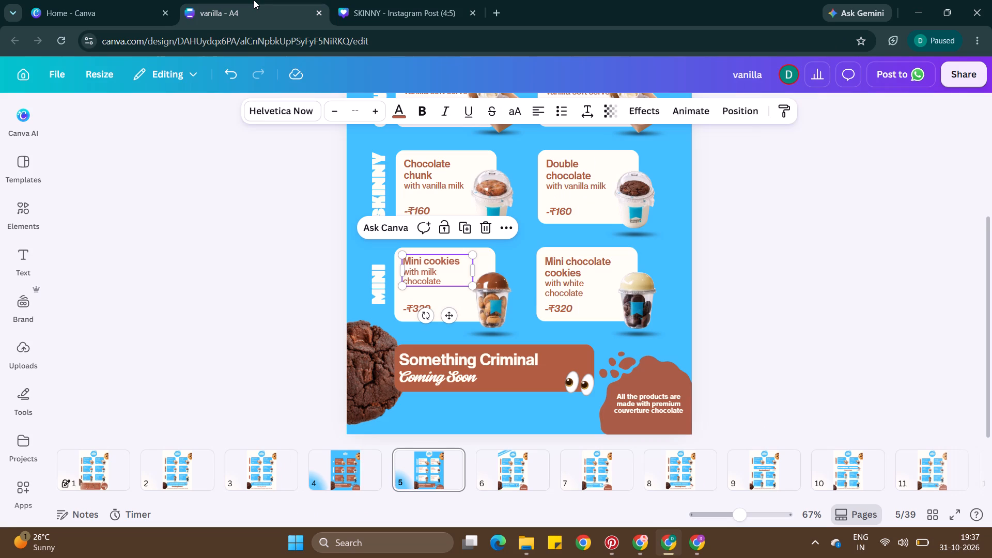
left_click(579, 287)
key("ctrl+c")
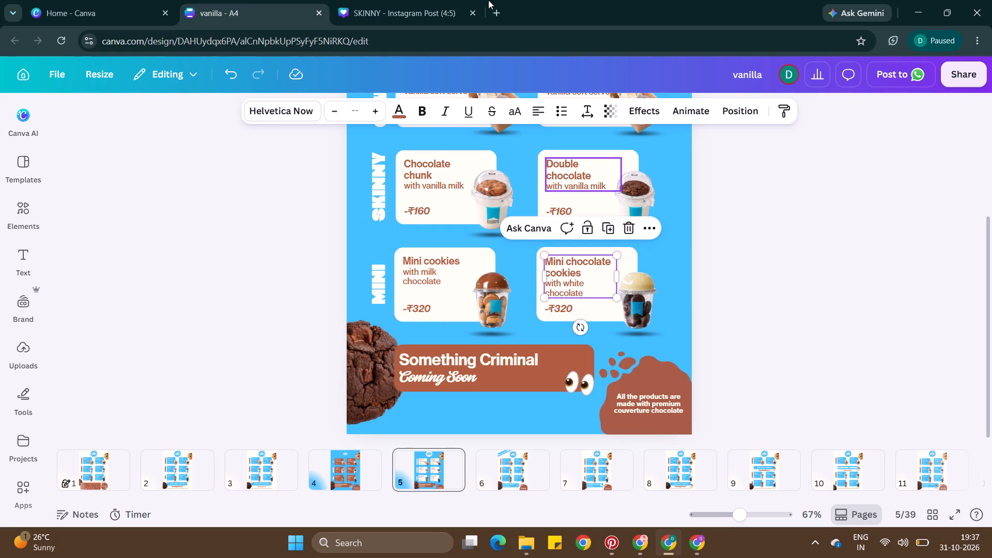
left_click(440, 0)
left_click(645, 286)
key("ctrl+v")
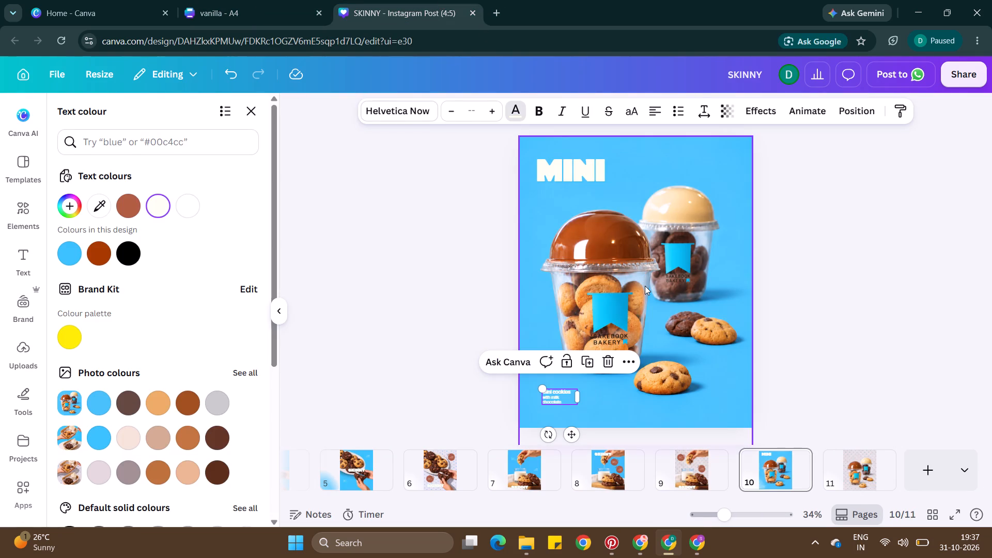
left_click_drag(643, 299, 717, 172)
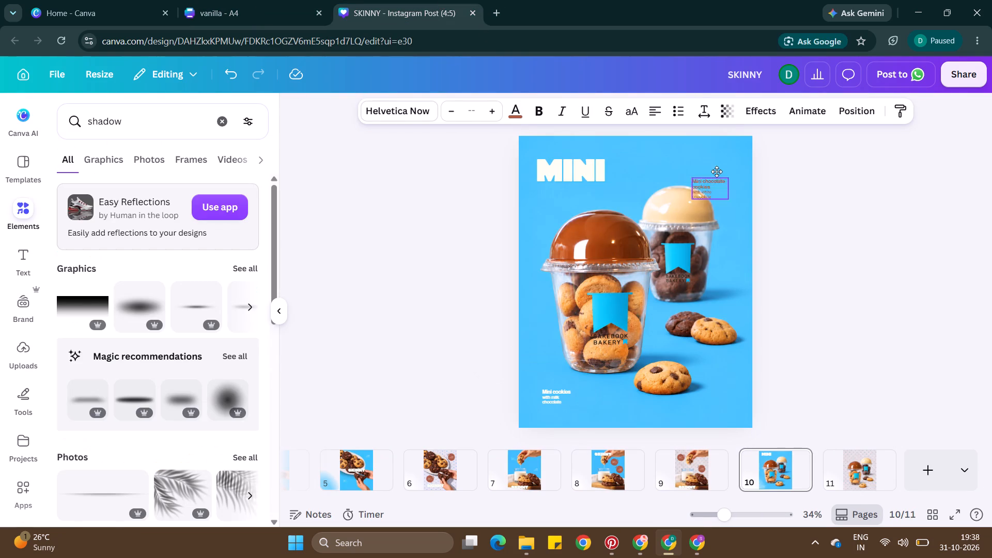
left_click_drag(717, 172, 717, 171)
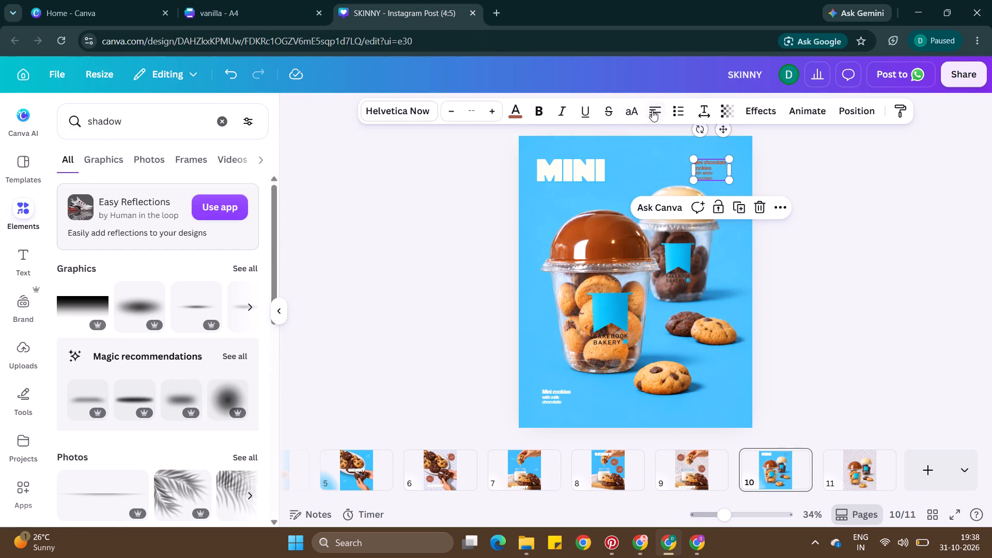
Right-align page 10's "Mini chocolate cookies with white chocolate" caption and colour it off-white.
double_click(651, 111)
left_click(522, 109)
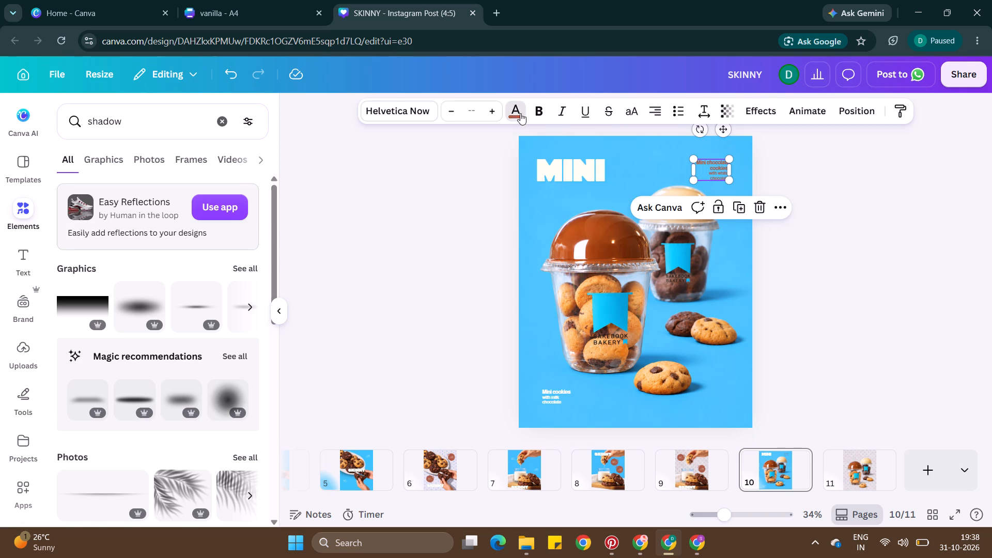
left_click(171, 208)
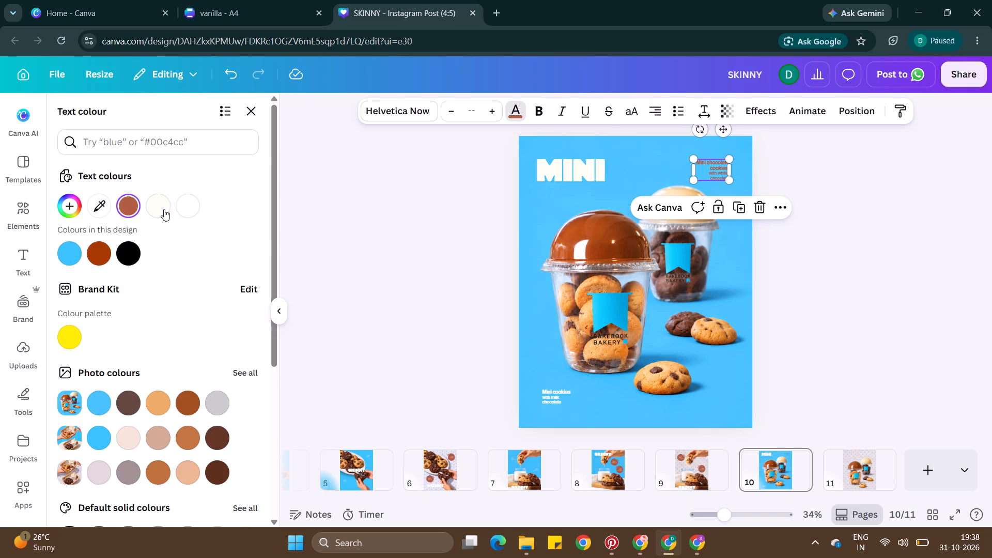
left_click(164, 209)
double_click(825, 191)
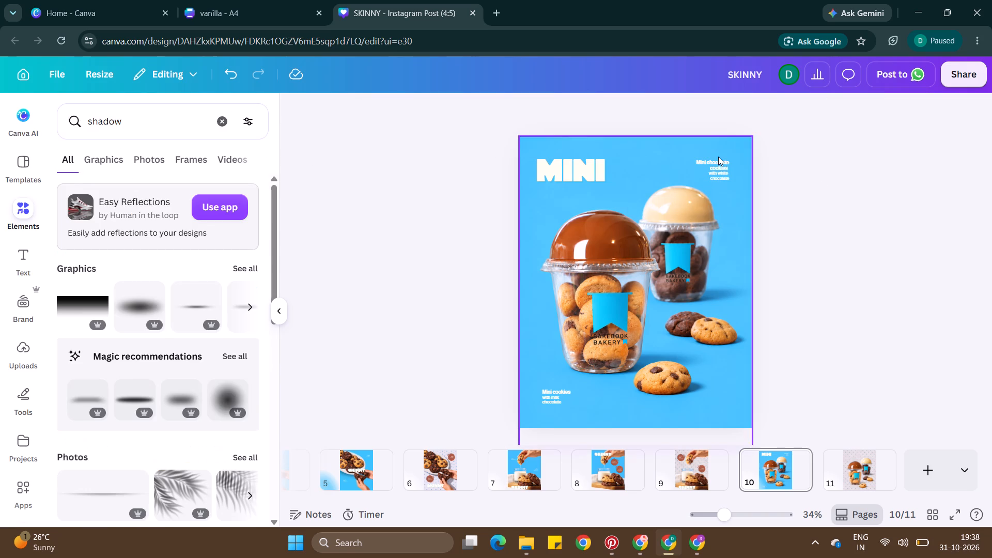
Copy page 10's "MINI" title and both cookie captions onto page 11 at the same positions.
left_click(715, 164)
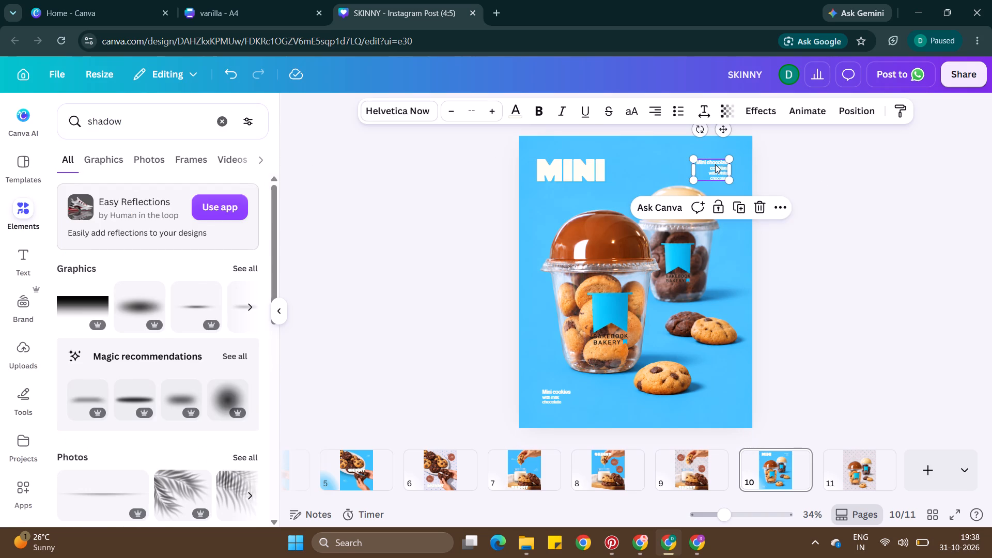
key("ctrl+c")
left_click(856, 464)
key("ctrl+v")
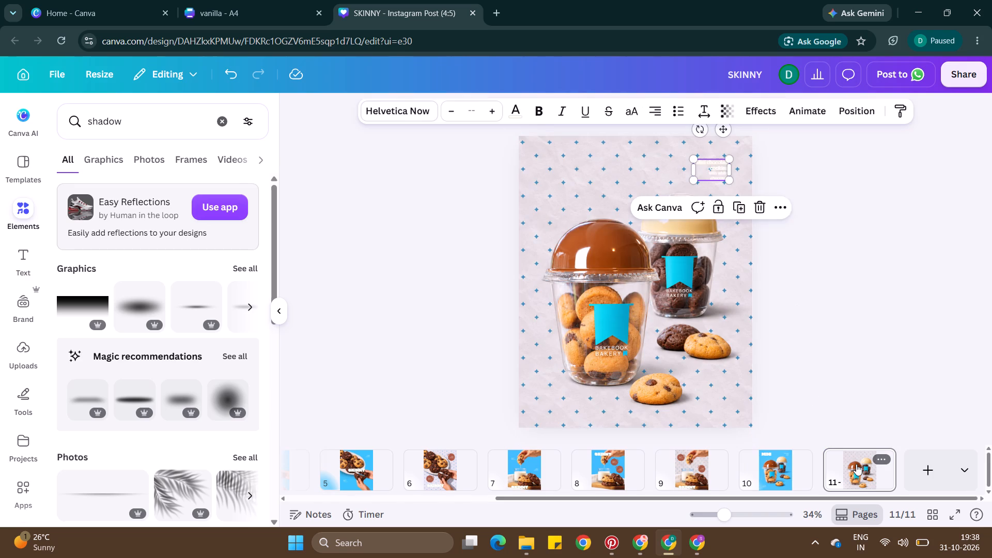
left_click(758, 464)
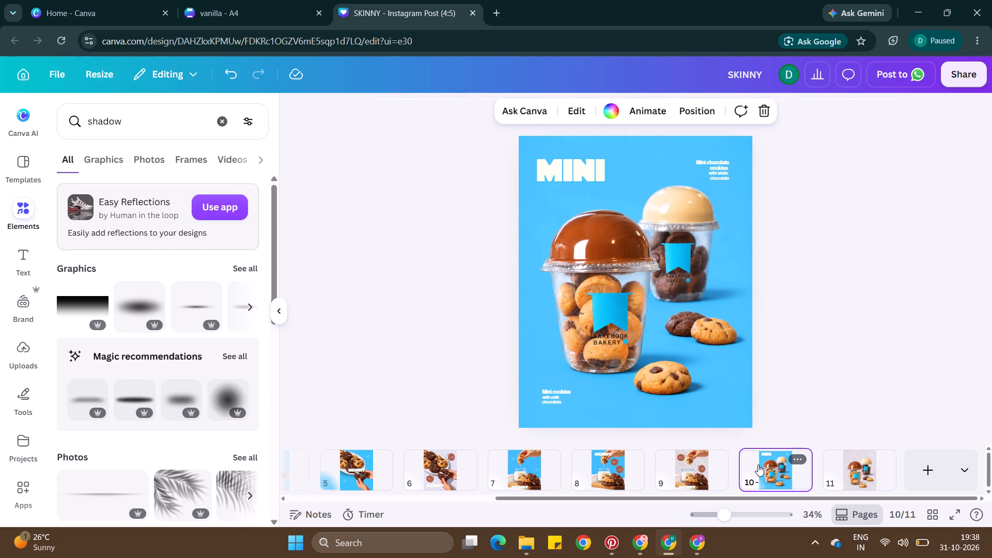
left_click(561, 166)
key("ctrl+c")
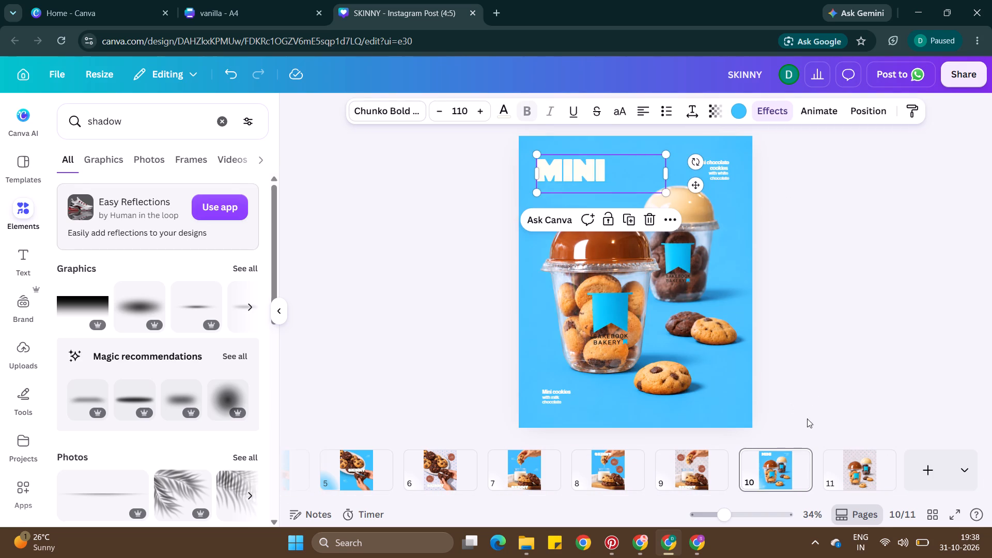
left_click(841, 465)
key("ctrl+v")
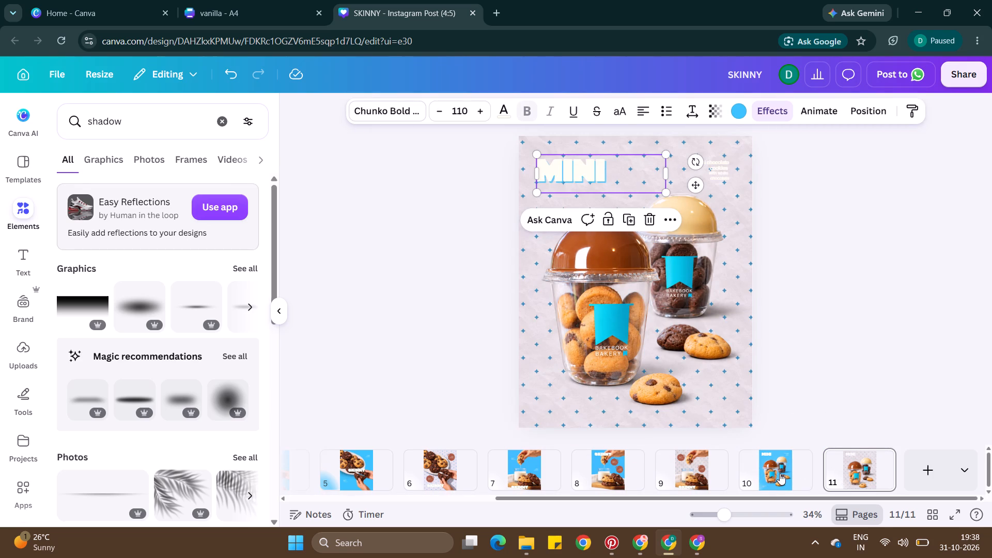
left_click(776, 471)
left_click(572, 393)
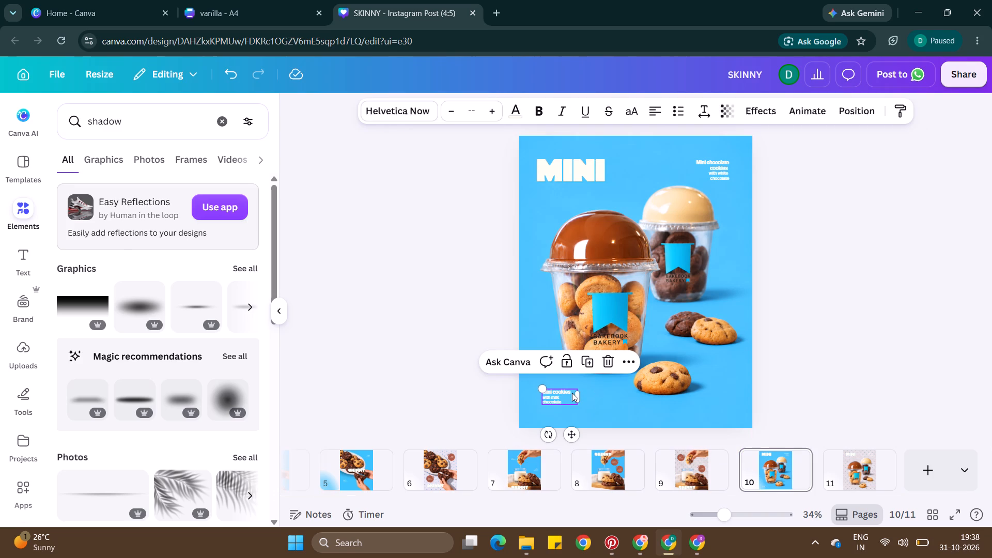
key("ctrl+c")
left_click(850, 479)
key("ctrl+v")
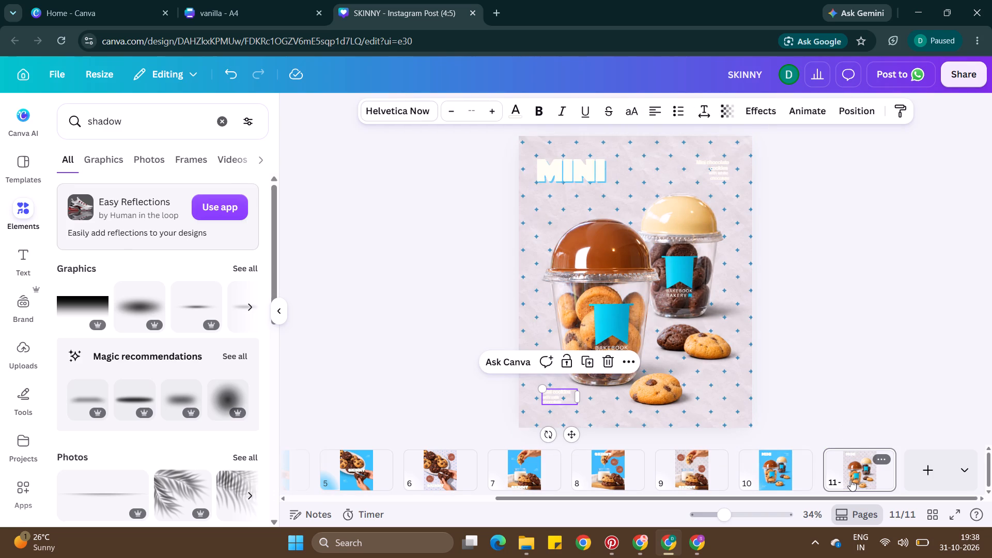
Copy page 8's brown "Chocolate chunk" badge shape to page 11's top-right corner and layer it behind the "Mini chocolate cookies" text.
left_click(597, 460)
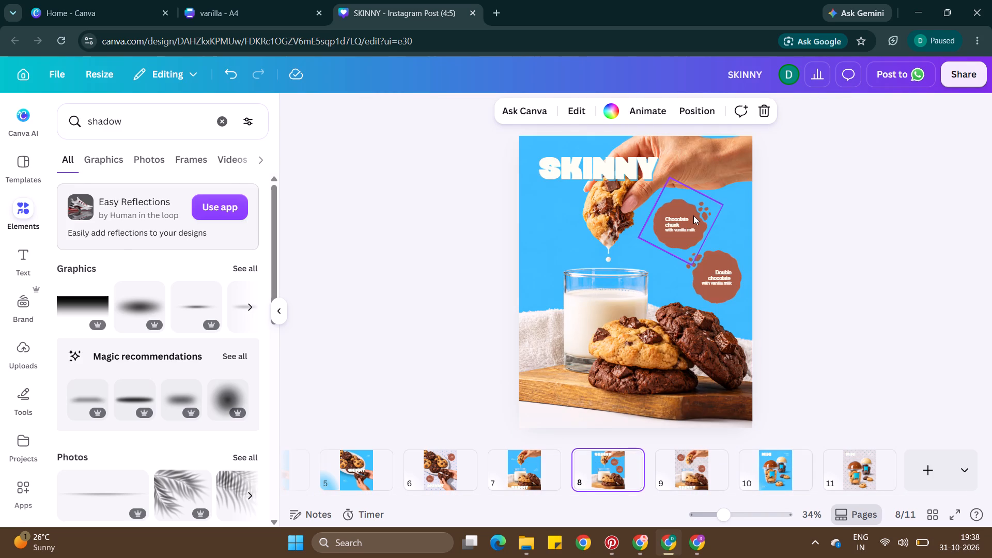
left_click(693, 215)
key("ctrl+c")
left_click(853, 463)
key("ctrl+v")
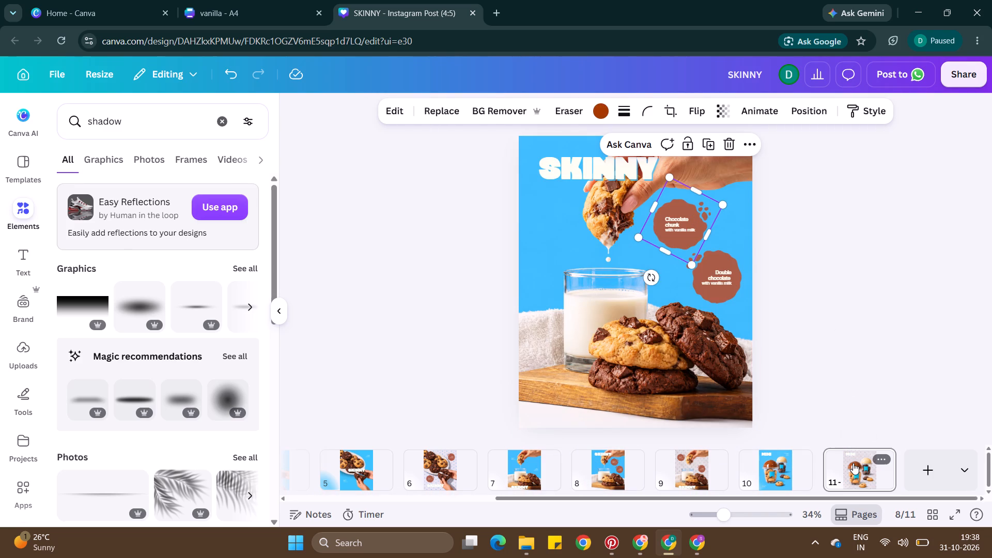
left_click_drag(684, 220, 696, 193)
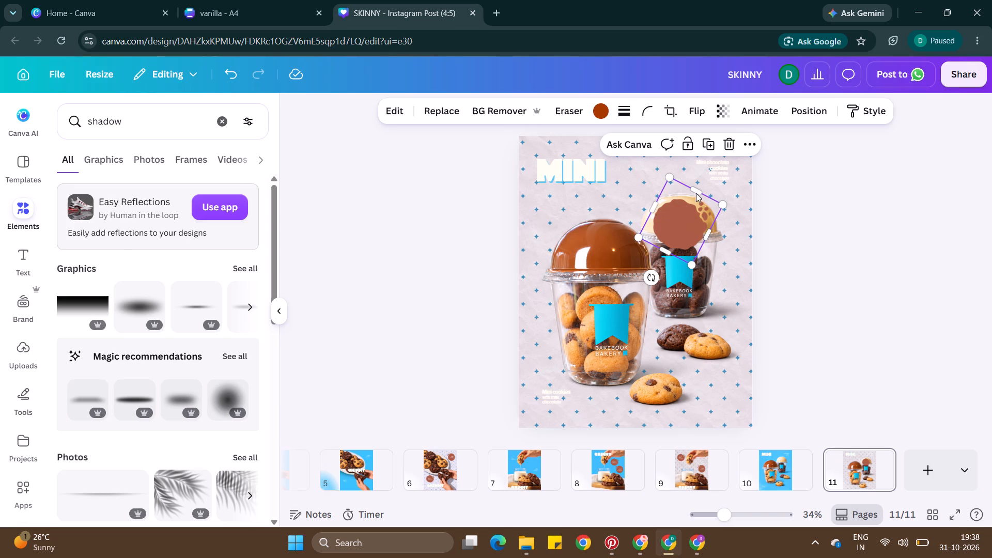
left_click_drag(696, 193, 715, 179)
key("ctrl+bracketleft")
key("ctrl+bracketleft")
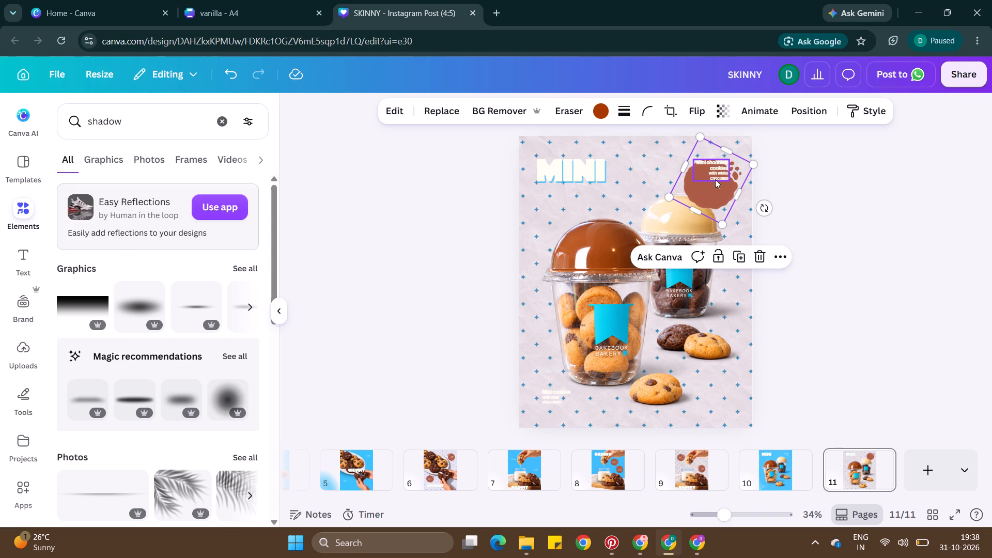
key("ctrl+bracketleft")
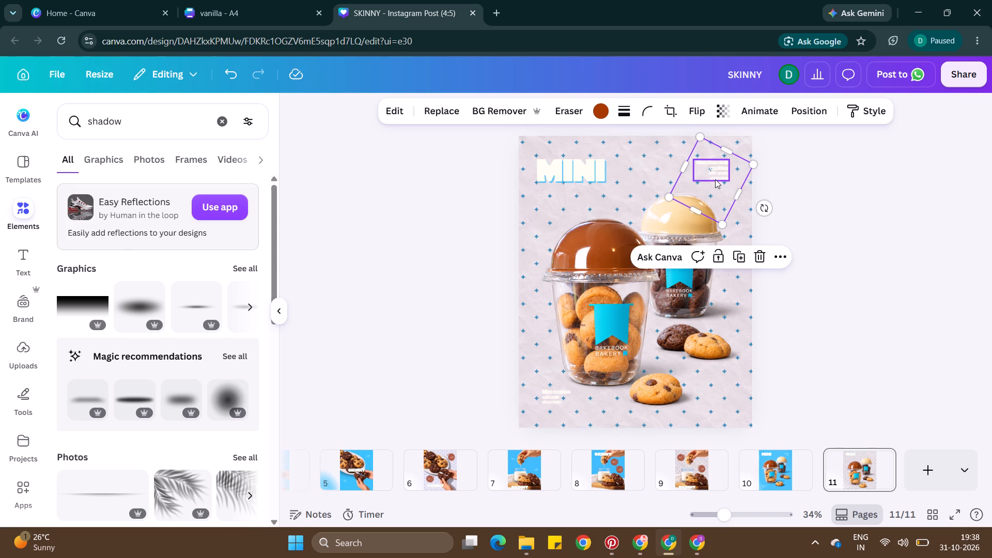
key("ctrl+bracketright")
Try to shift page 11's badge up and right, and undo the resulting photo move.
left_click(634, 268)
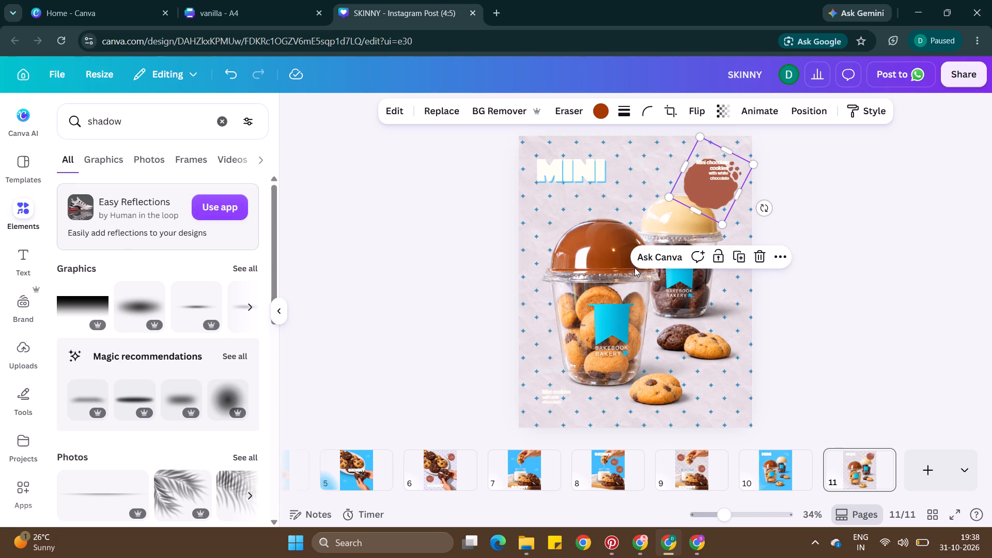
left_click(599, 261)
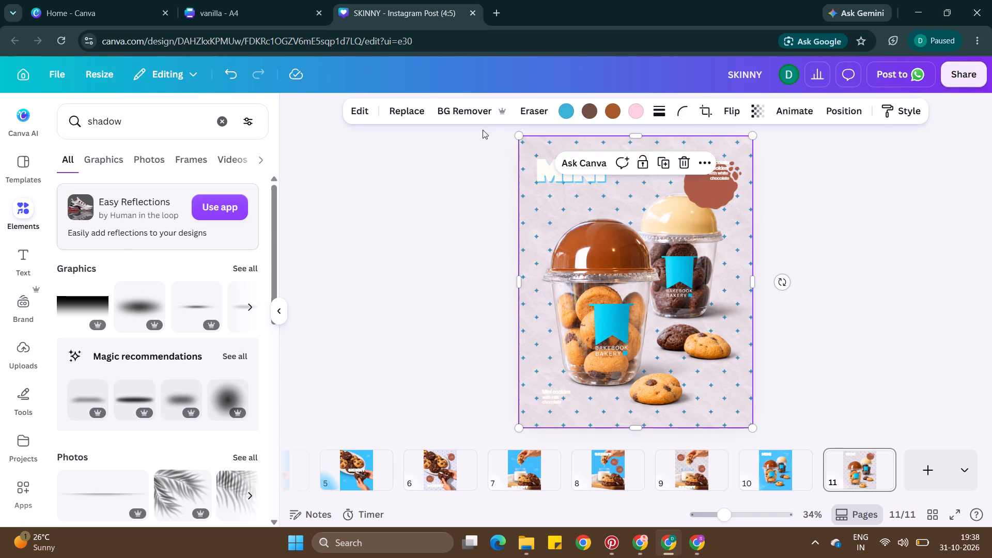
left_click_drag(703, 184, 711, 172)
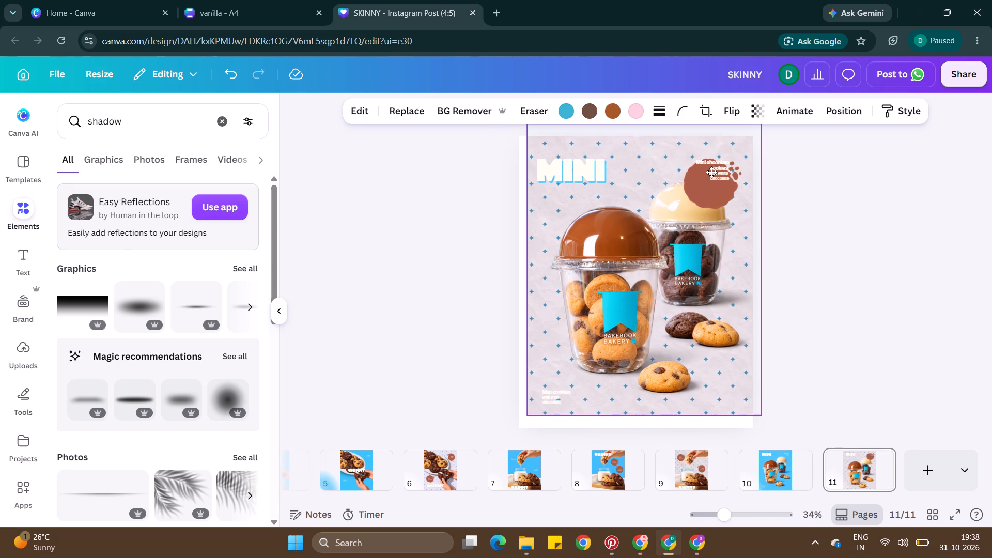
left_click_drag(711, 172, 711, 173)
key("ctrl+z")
Move page 11's brown badge slightly up and right so it sits centred behind the "Mini chocolate cookies" text.
left_click(709, 205)
left_click_drag(709, 205, 716, 185)
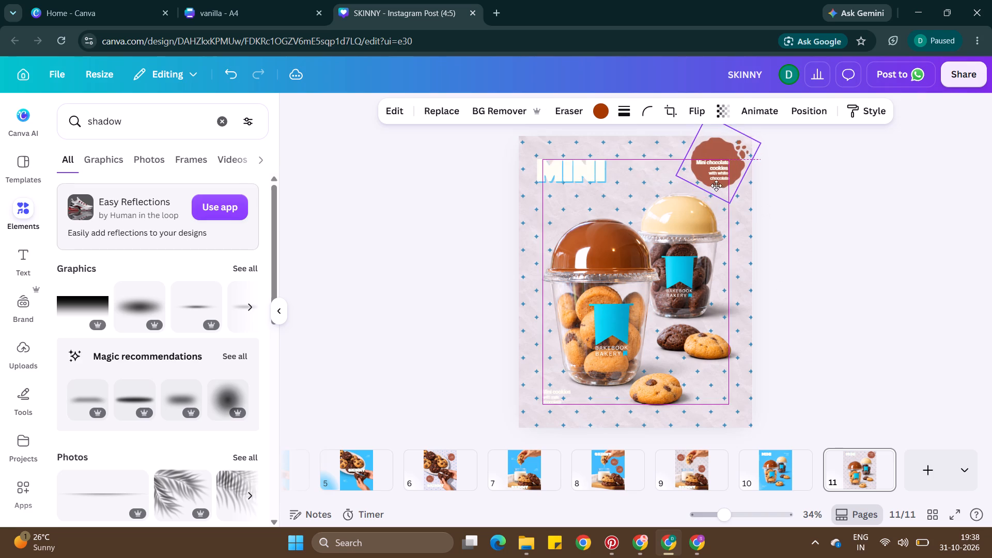
left_click_drag(716, 185, 714, 188)
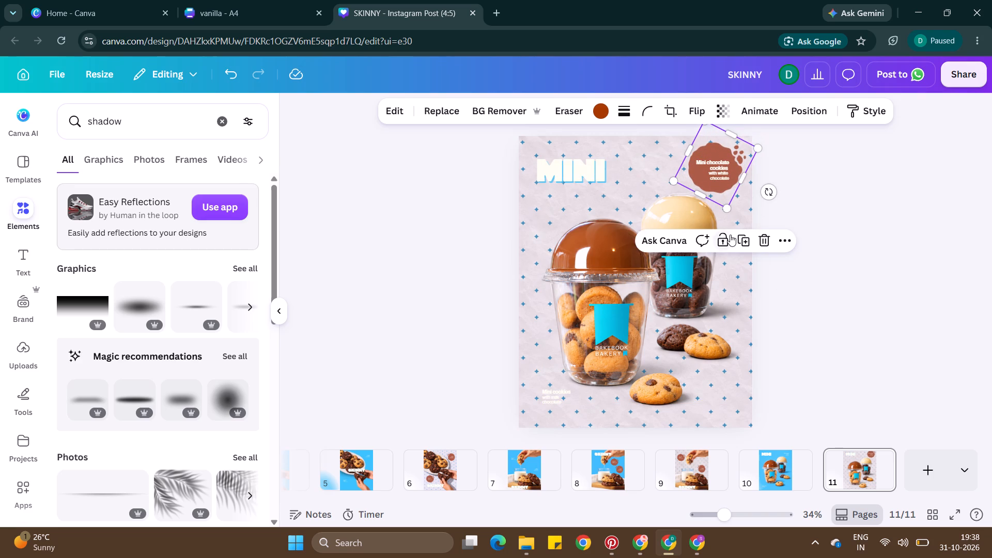
Duplicate page 11's brown badge to the bottom-left corner, rotate it to about -171°, and layer it behind the "Mini cookies with milk chocolate" text.
left_click(739, 238)
left_click_drag(709, 166, 545, 386)
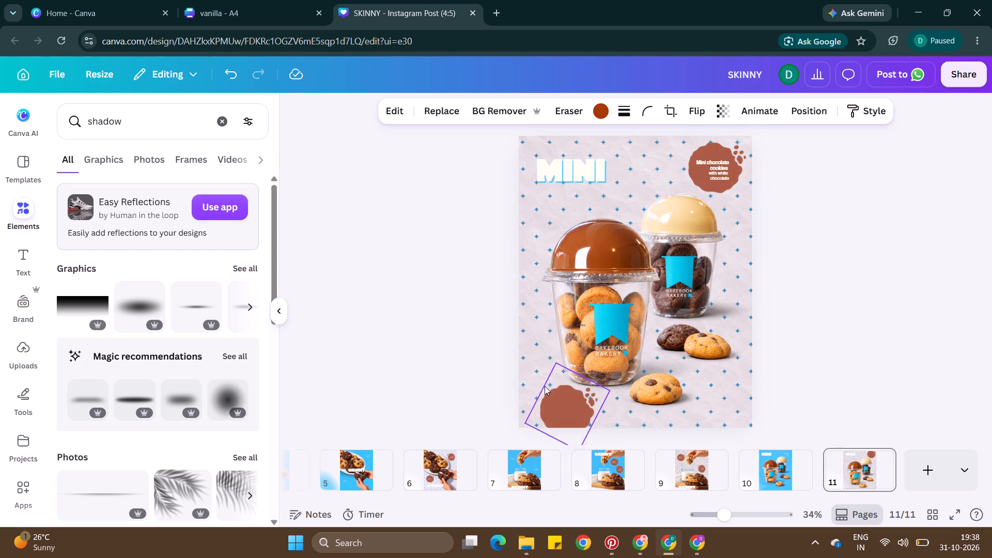
left_click_drag(545, 386, 543, 391)
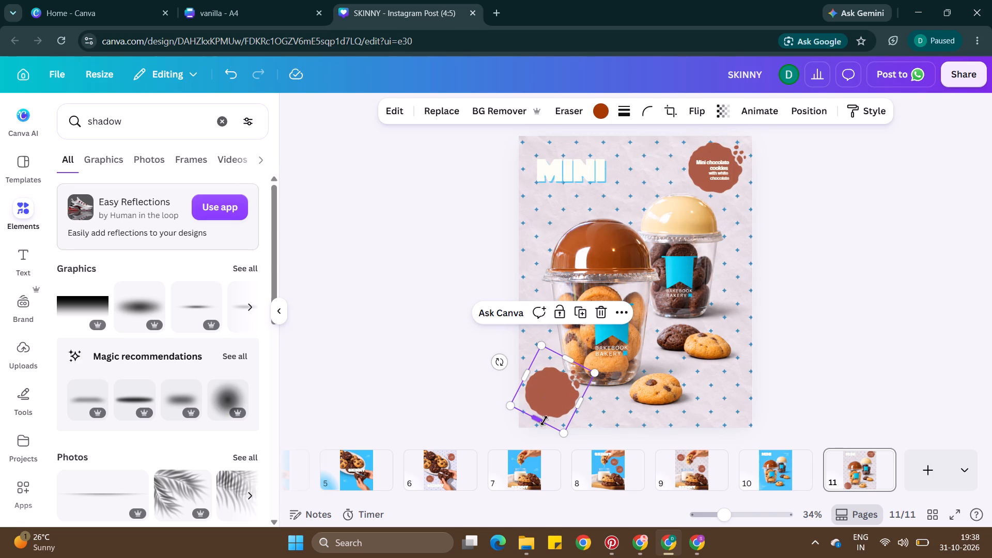
left_click_drag(500, 359, 629, 404)
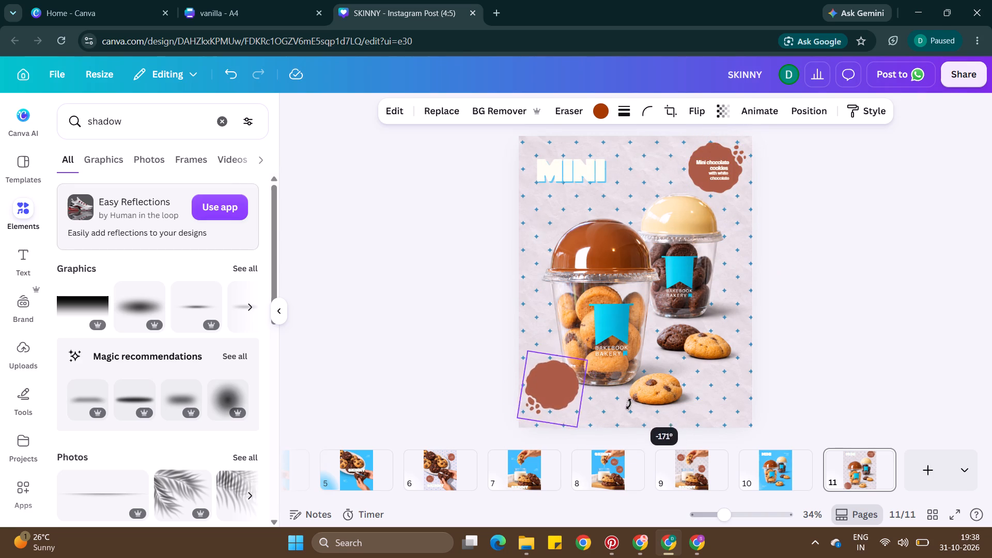
left_click_drag(629, 404, 628, 405)
left_click_drag(571, 369, 574, 382)
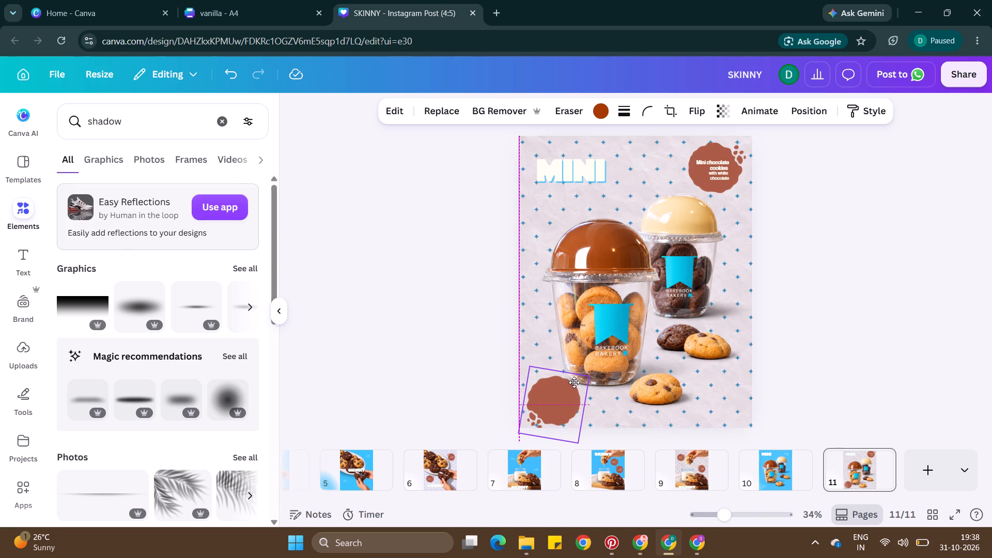
left_click_drag(574, 382, 574, 382)
key("ctrl+bracketleft")
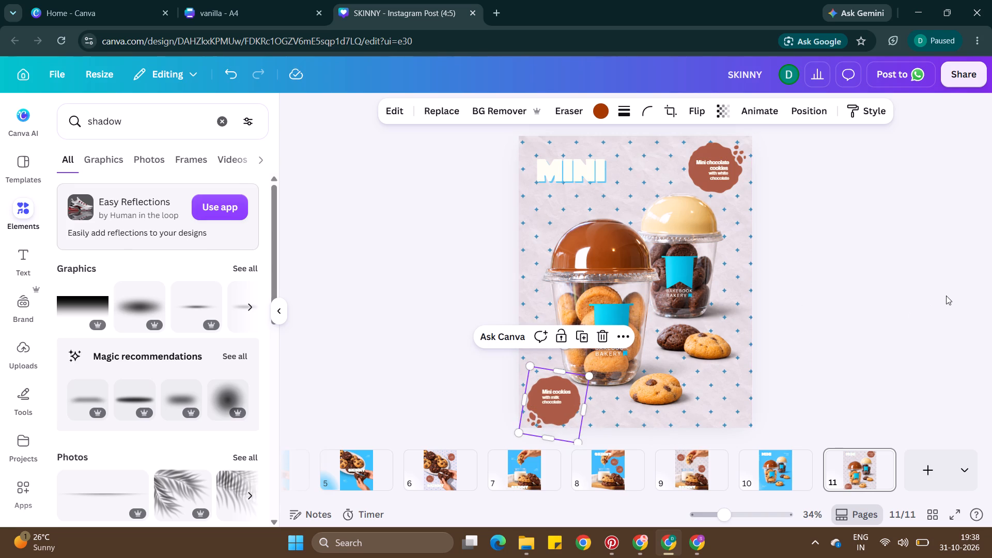
double_click(946, 296)
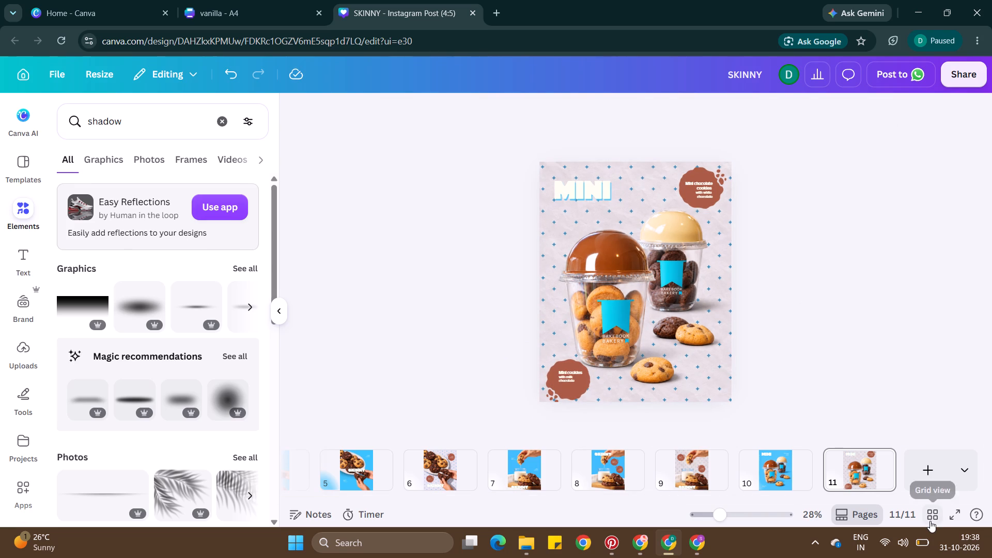
Duplicate page 1, the blue "CHUNKY" post, from the grid overview and open the copy as page 2.
left_click(930, 521)
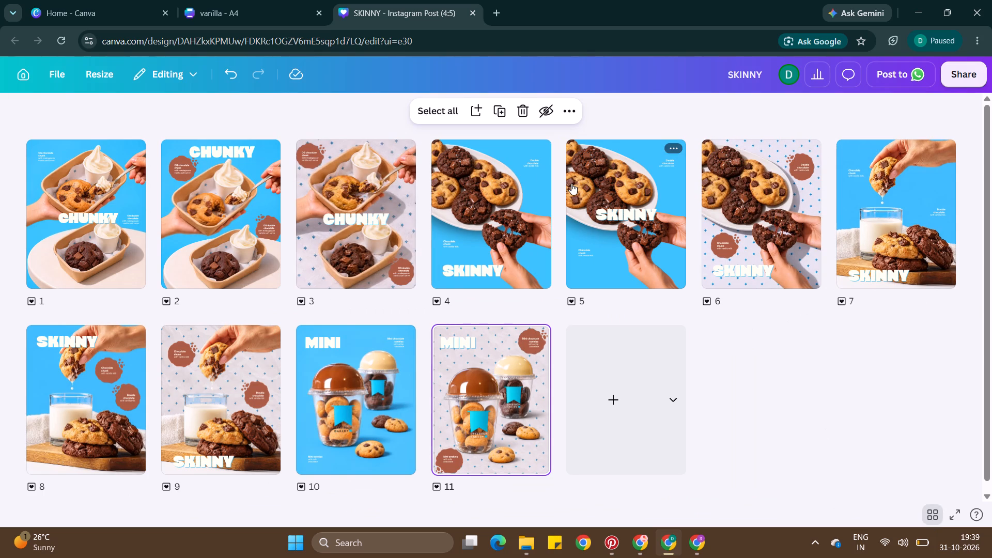
left_click(95, 220)
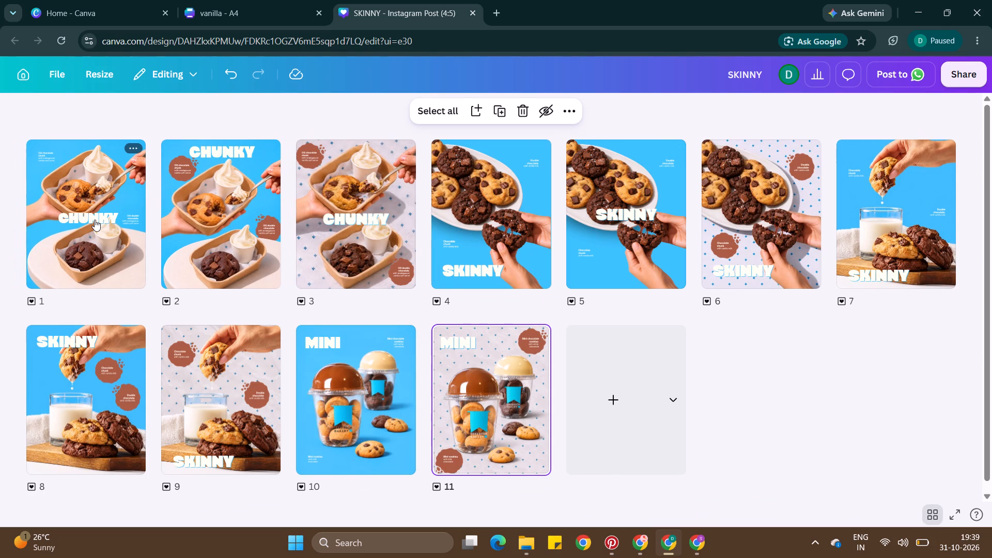
key("ctrl+d")
double_click(193, 213)
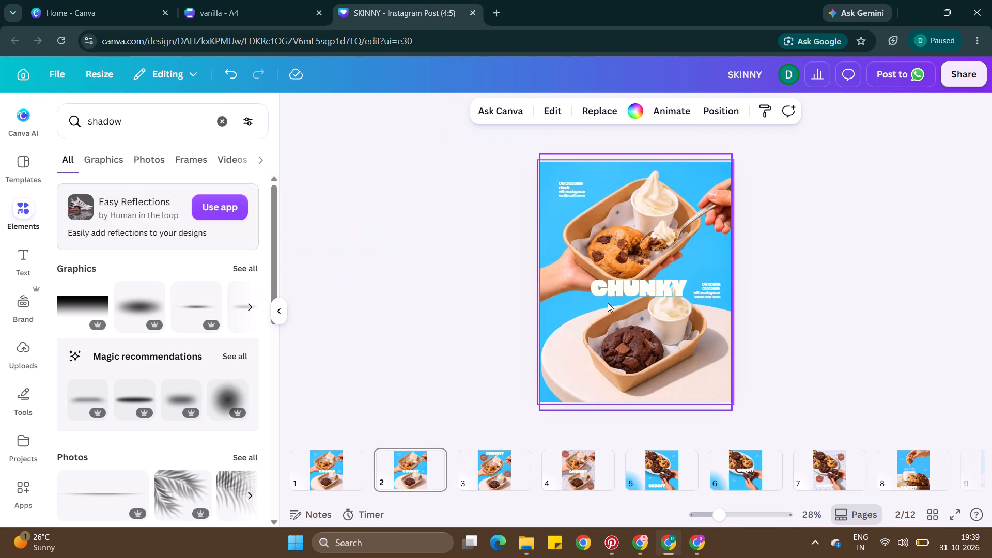
Move page 2's "CHUNKY" title to the bottom-left corner of the photo, below the dark cookie tray, and return to the page grid.
left_click_drag(613, 301, 573, 389)
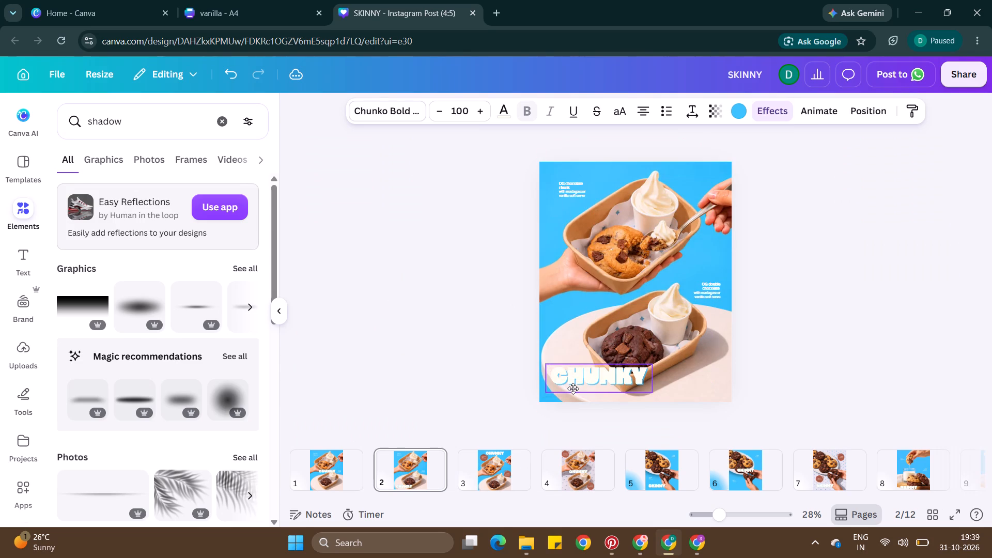
left_click_drag(573, 389, 581, 389)
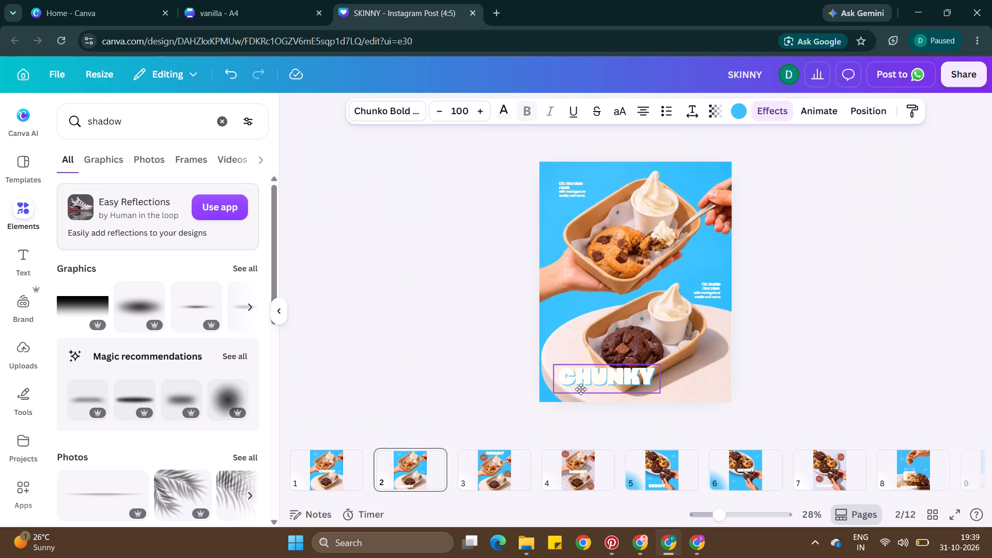
left_click_drag(581, 389, 572, 389)
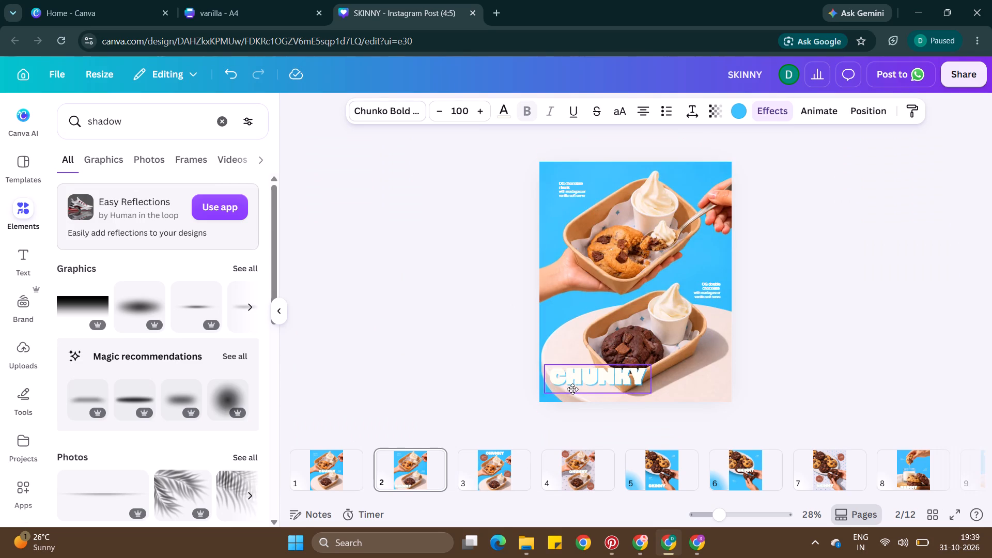
left_click_drag(572, 389, 583, 389)
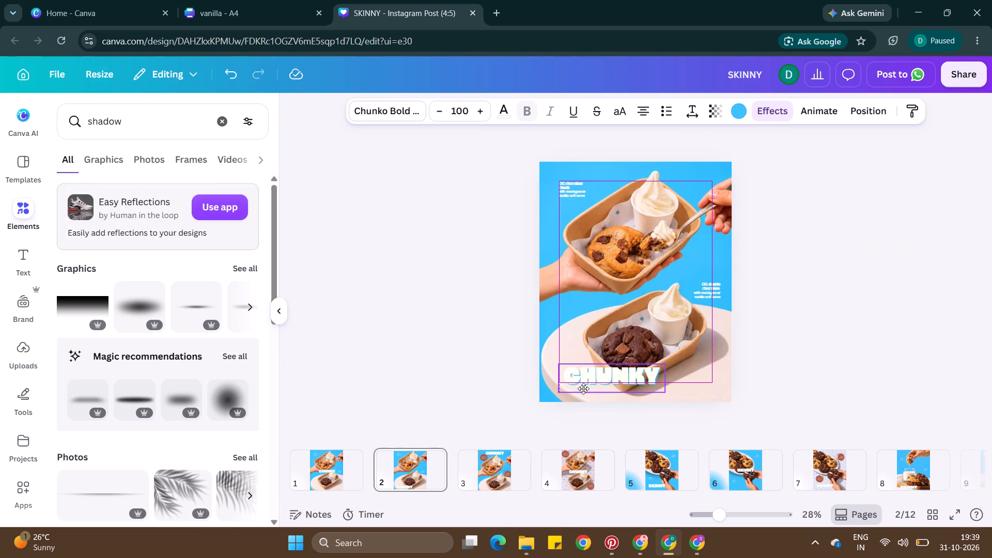
left_click_drag(583, 389, 578, 391)
double_click(778, 351)
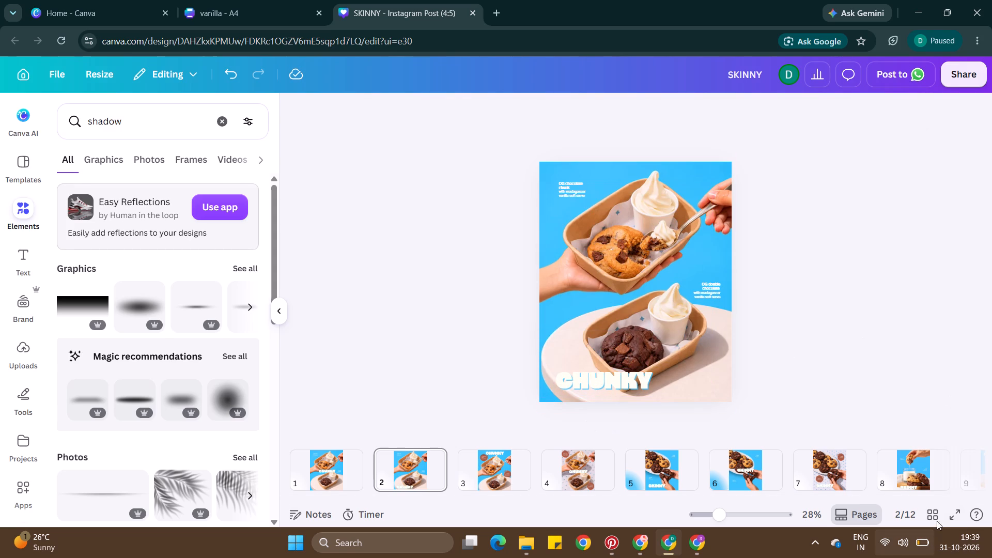
left_click(936, 518)
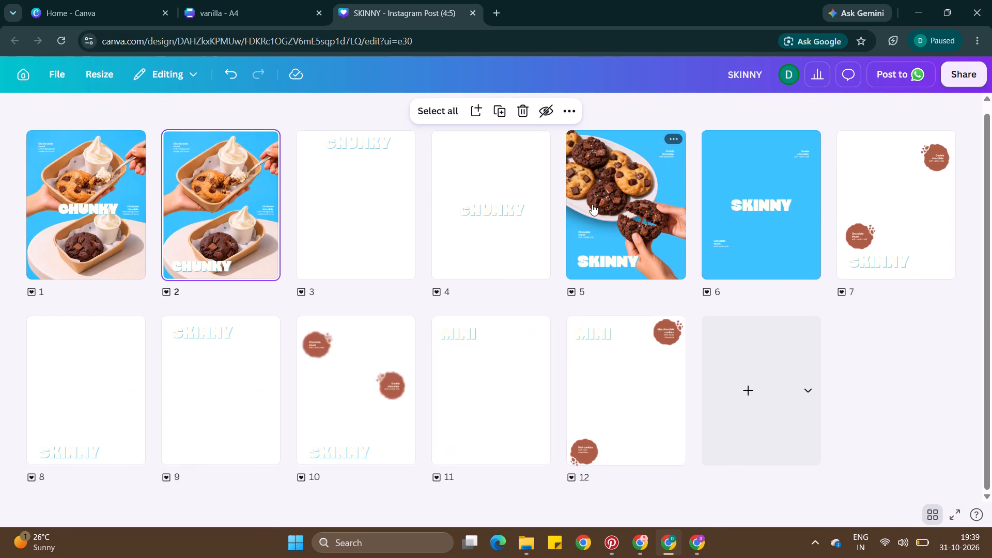
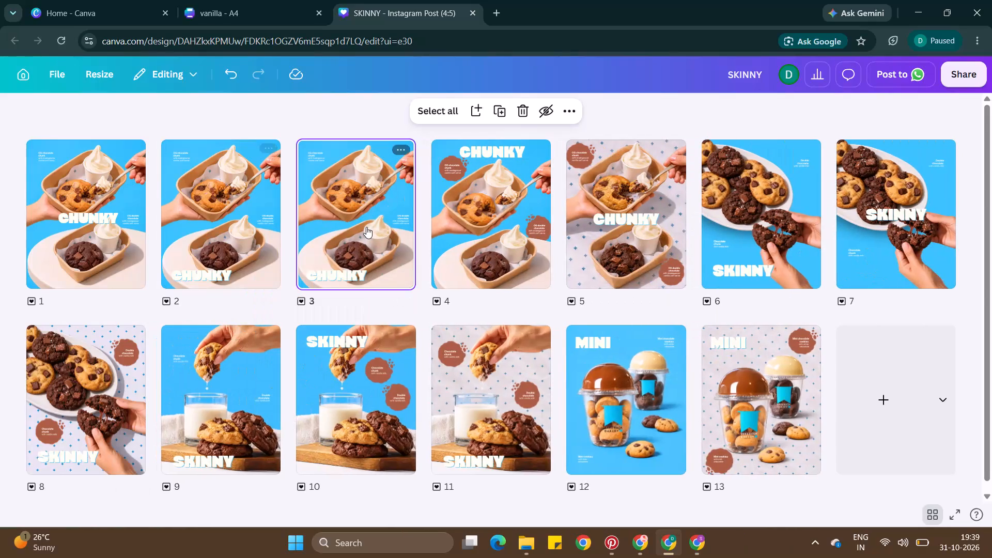
On page 3, move the "OG chocolate chunk" text to the left beside the lower tray and the "CHUNKY" title to the top-left corner.
left_click(366, 227)
double_click(366, 227)
left_click(589, 190)
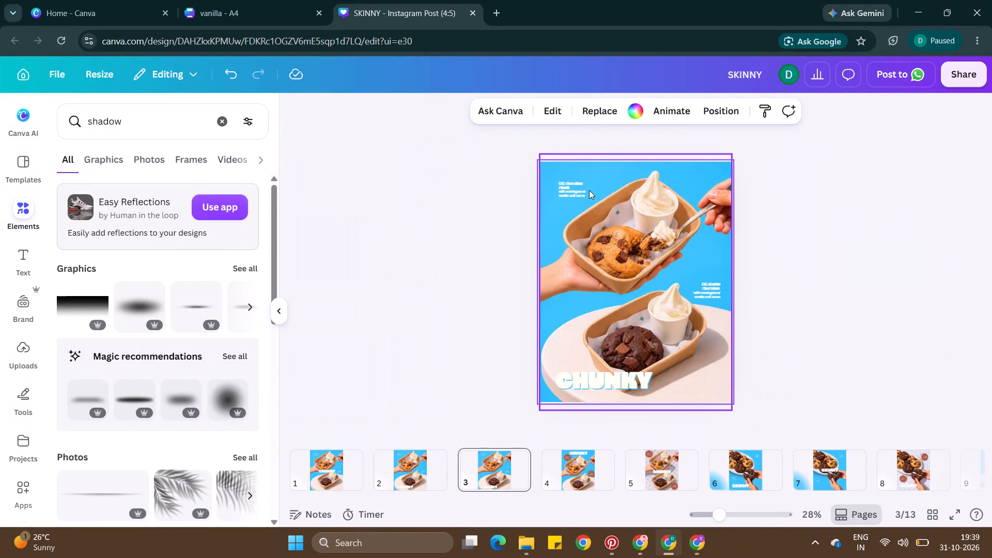
left_click(570, 198)
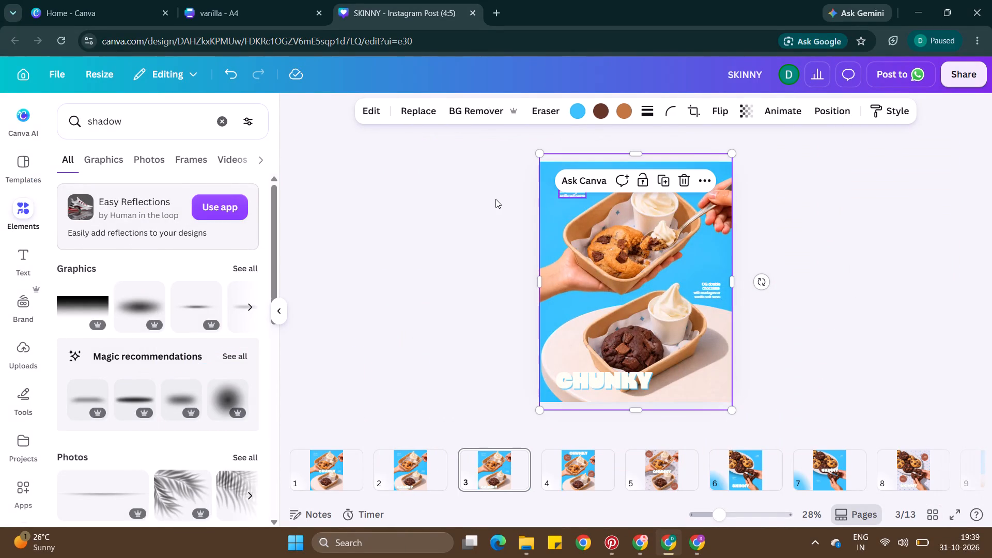
left_click(495, 199)
left_click_drag(568, 182, 593, 304)
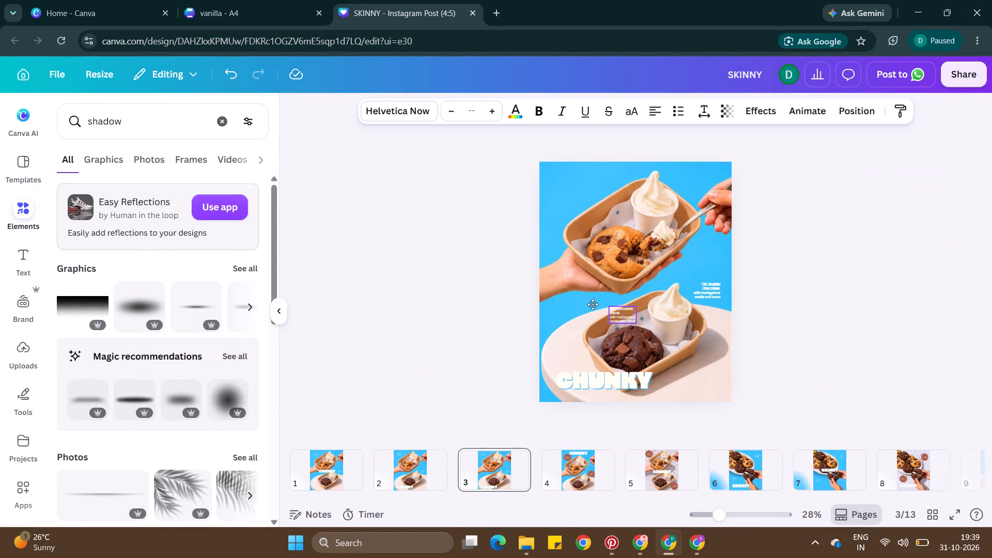
left_click_drag(593, 304, 566, 300)
left_click_drag(594, 375, 596, 184)
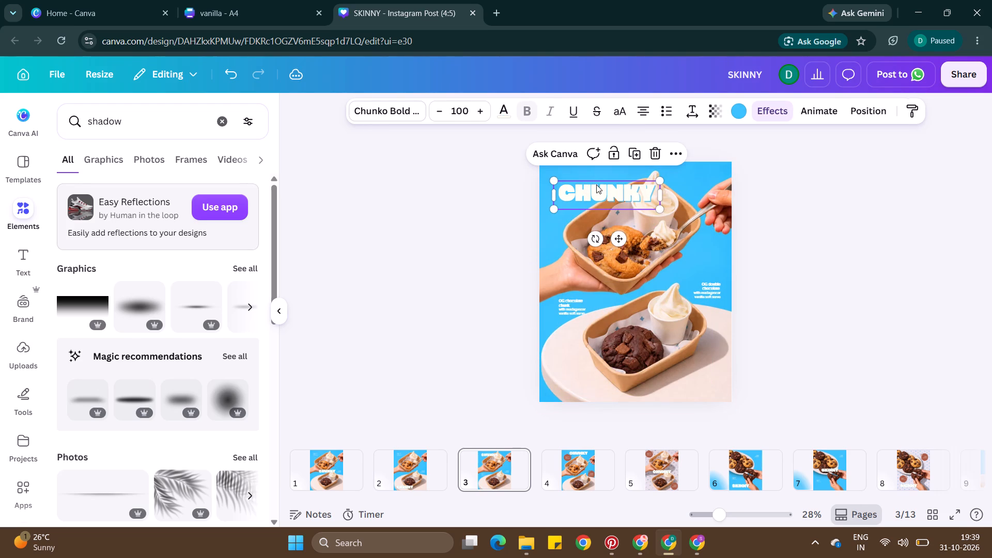
left_click(578, 302)
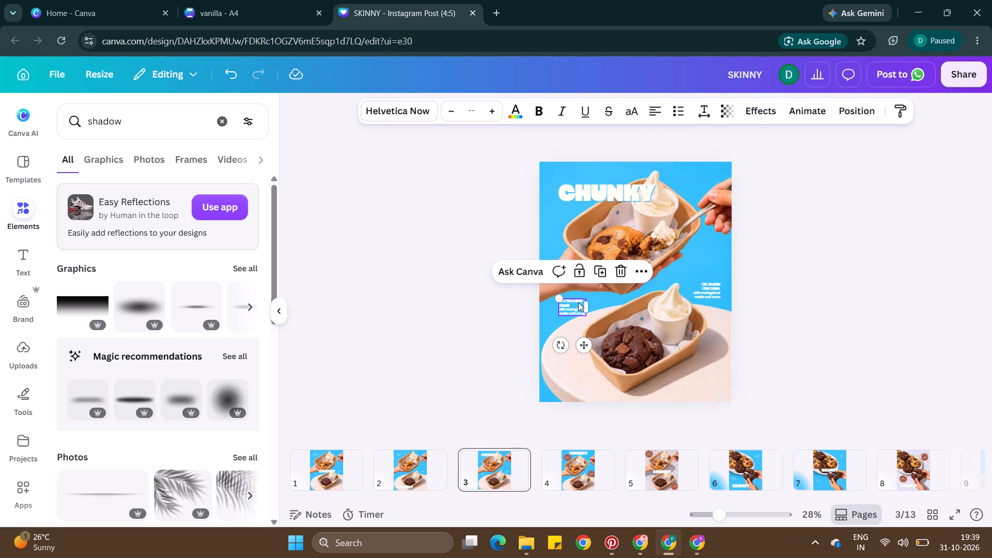
Enlarge page 3's background photo slightly and shift it down and right, keeping the whole page covered.
left_click(596, 376)
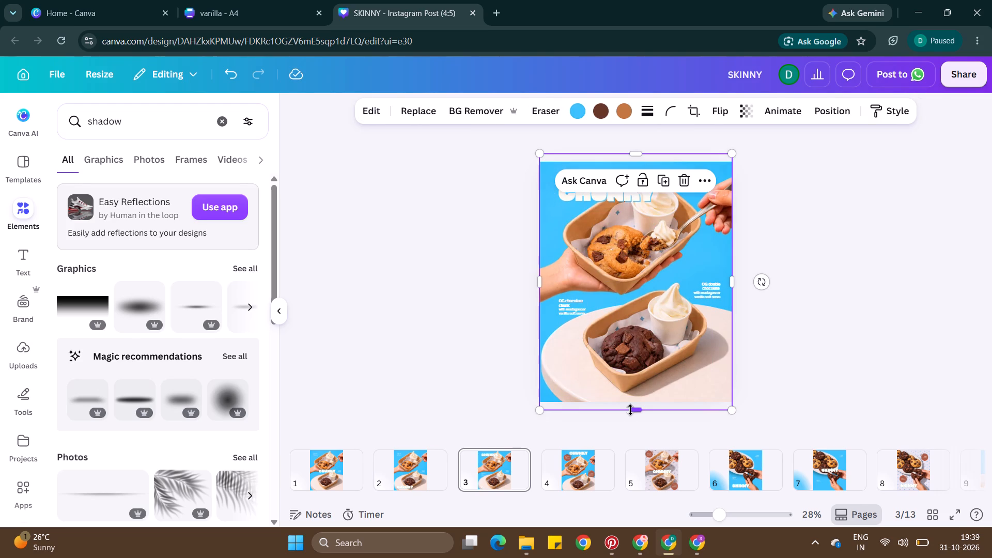
left_click_drag(630, 410, 633, 420)
left_click_drag(696, 317, 702, 317)
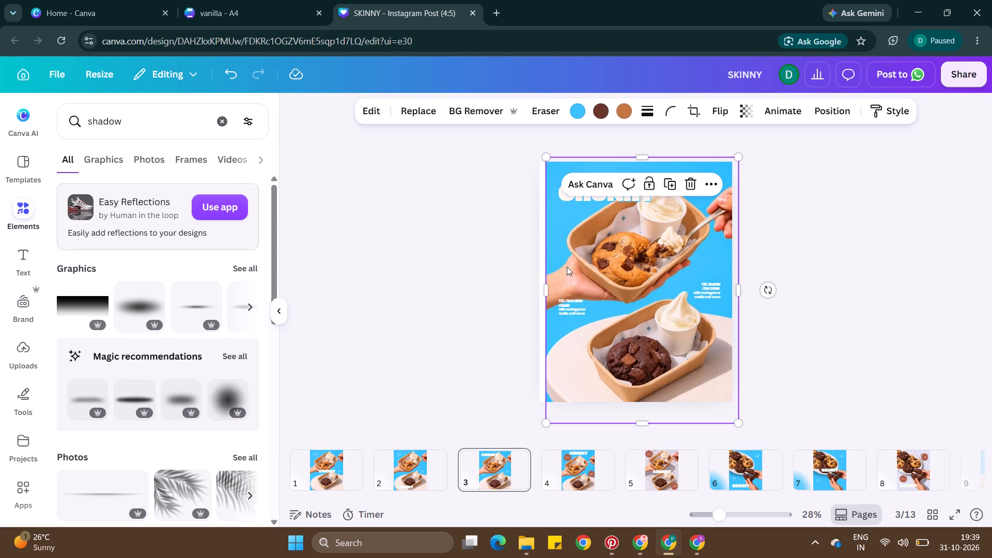
left_click_drag(542, 285, 536, 285)
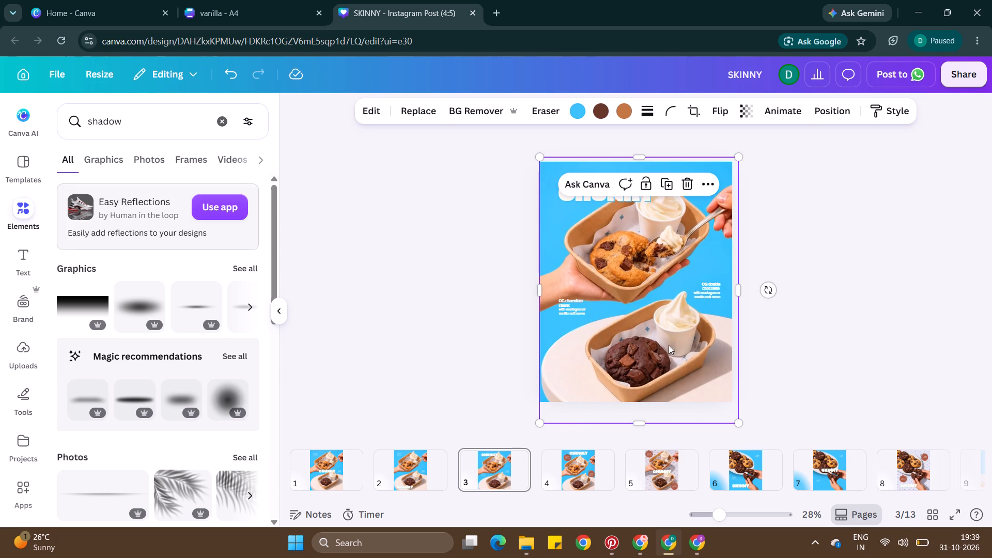
left_click(785, 266)
Lower page 3's "OG chocolate chunk" text to align with the left margin, and nudge the "OG double chocolate" text up and left.
left_click_drag(562, 304, 562, 310)
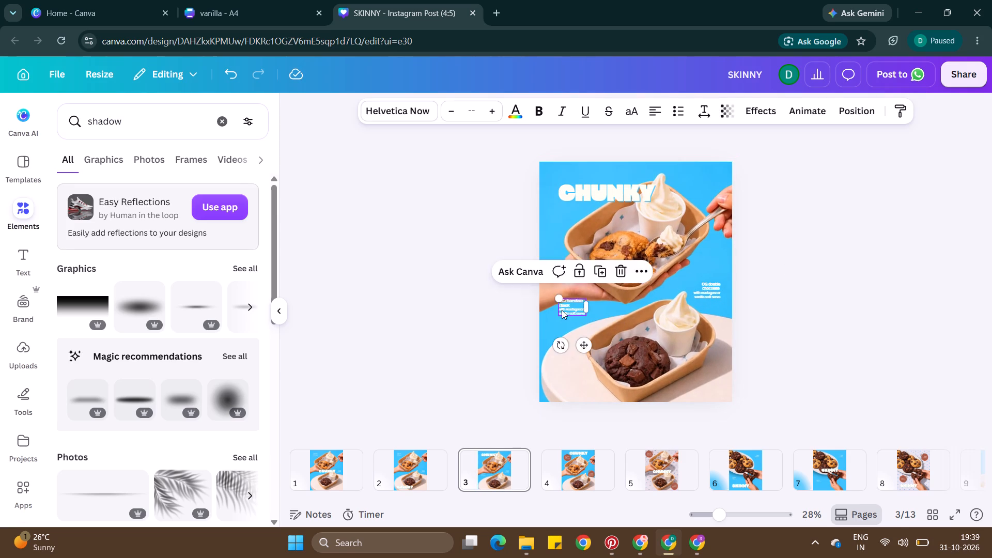
left_click_drag(562, 310, 558, 313)
left_click_drag(700, 295, 699, 279)
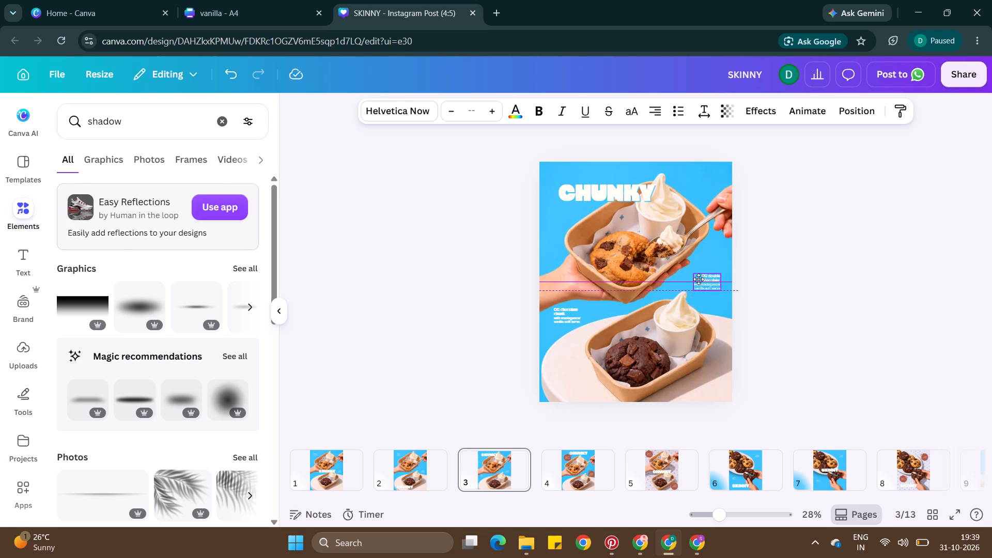
left_click_drag(699, 279, 696, 284)
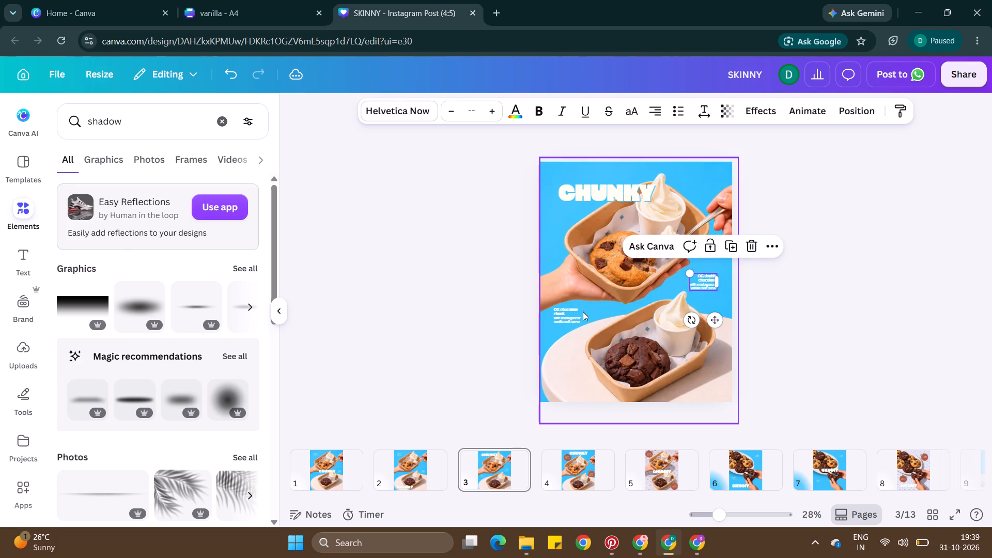
left_click_drag(573, 315, 582, 315)
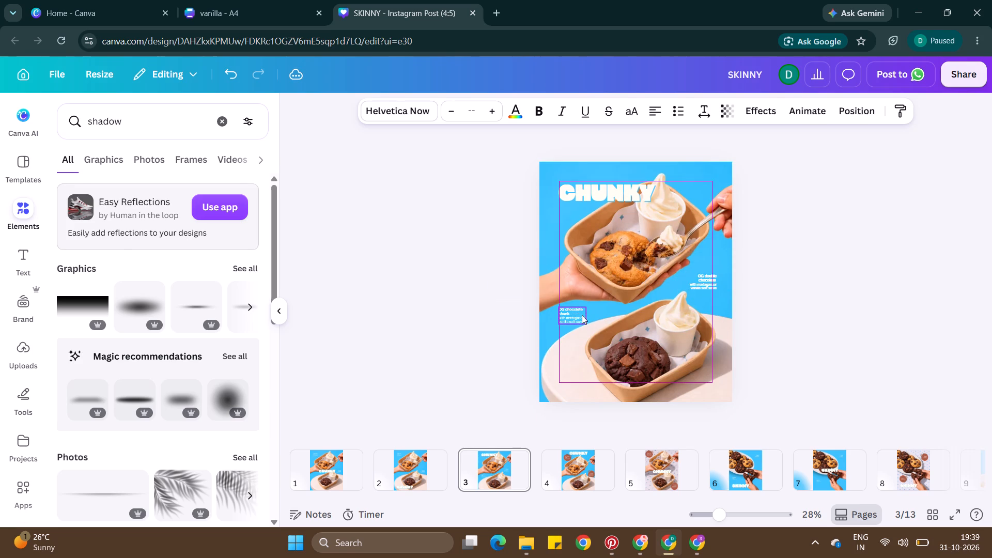
Nudge page 3's "CHUNKY" title slightly up and left along the left margin, and return to the page grid.
left_click(610, 186)
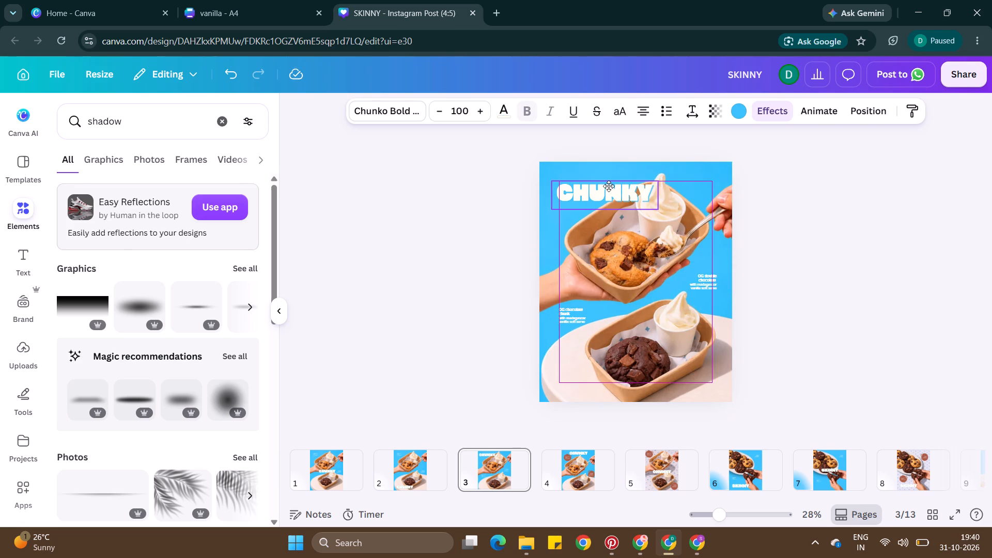
triple_click(822, 233)
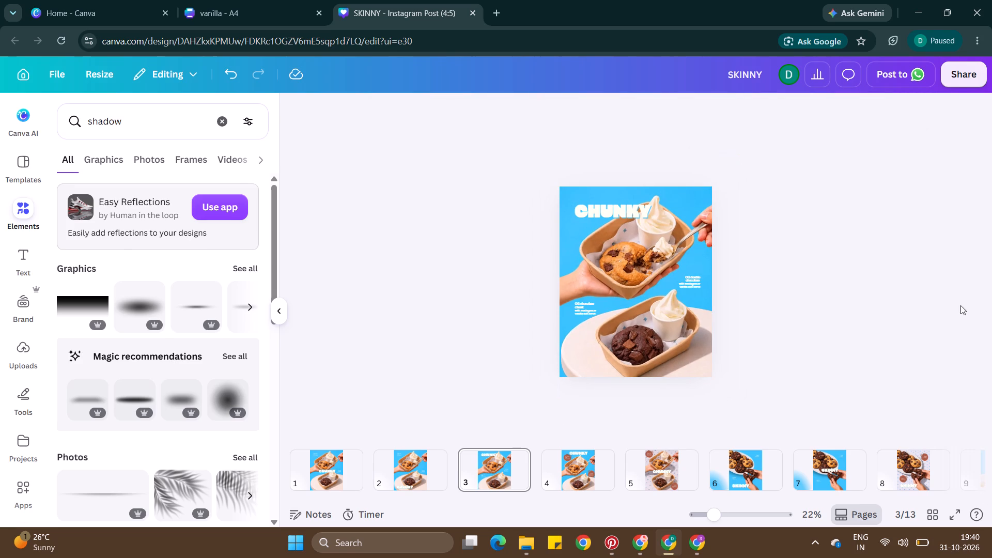
left_click_drag(630, 209, 631, 205)
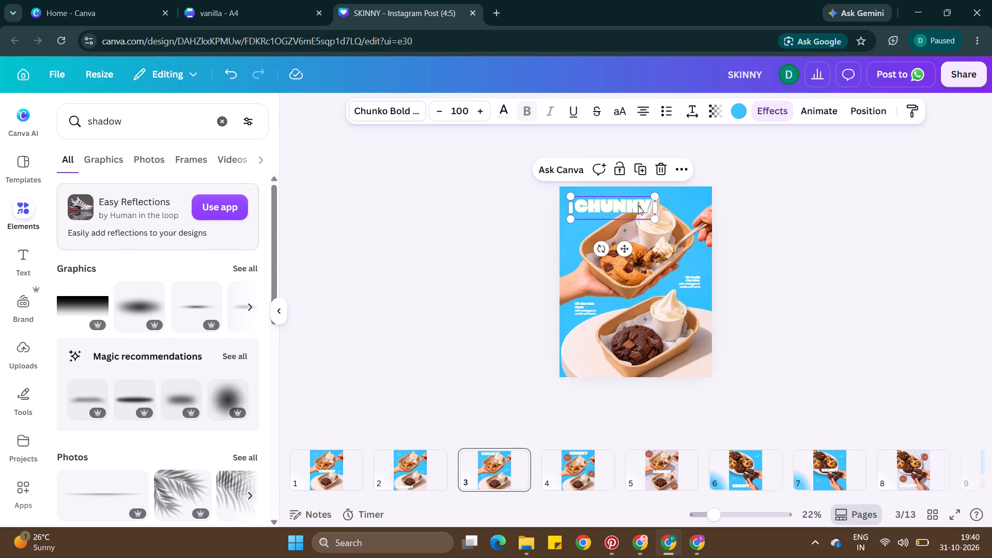
double_click(842, 315)
left_click(929, 521)
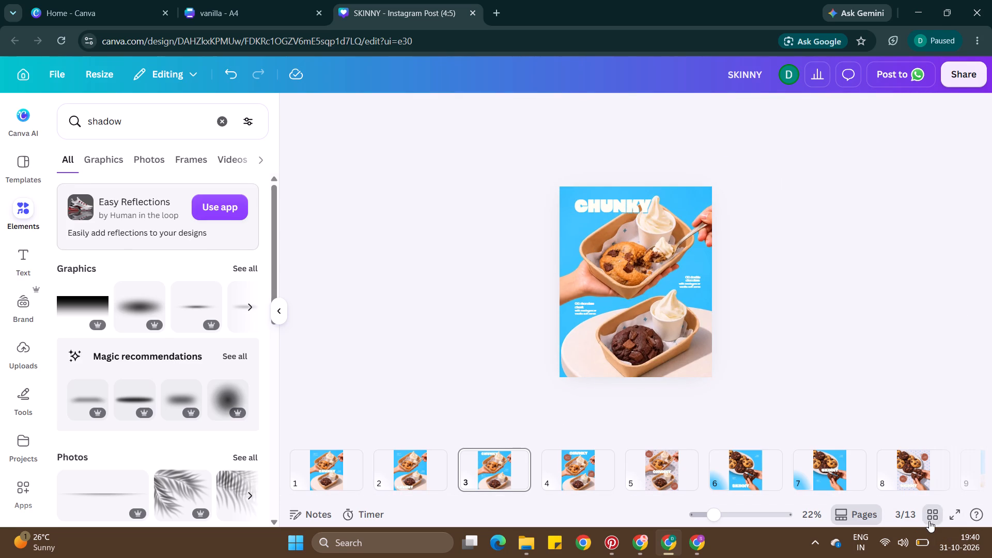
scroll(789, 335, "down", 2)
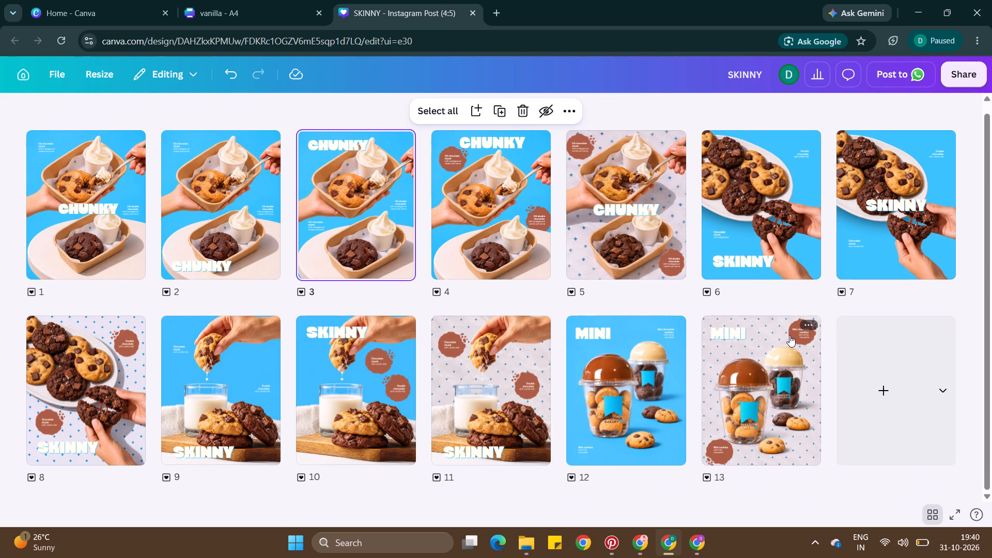
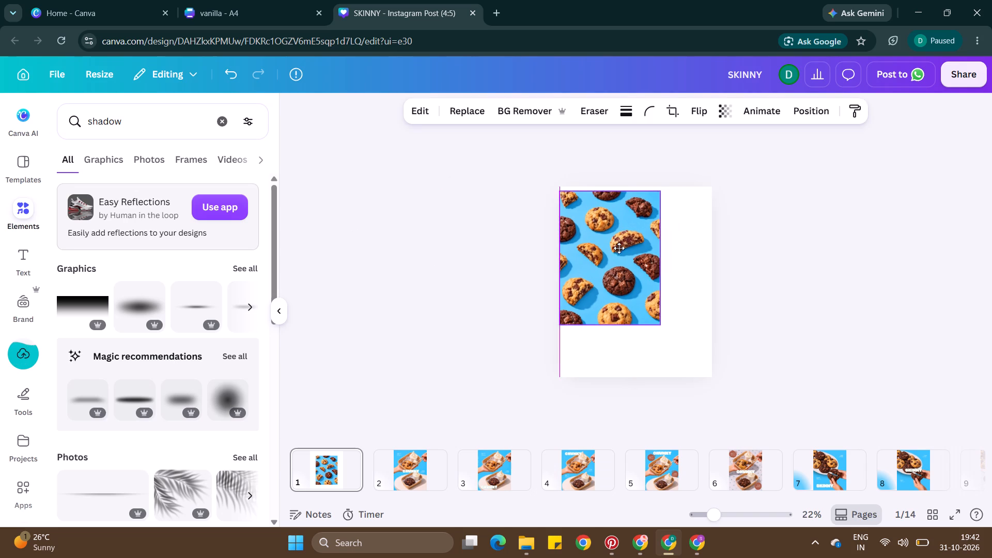
Align page 1's cookie-pattern photo to the page's top-left corner and enlarge it to 1,080 × 1,440 to cover the whole page.
left_click_drag(619, 248, 618, 246)
left_click_drag(658, 318, 665, 322)
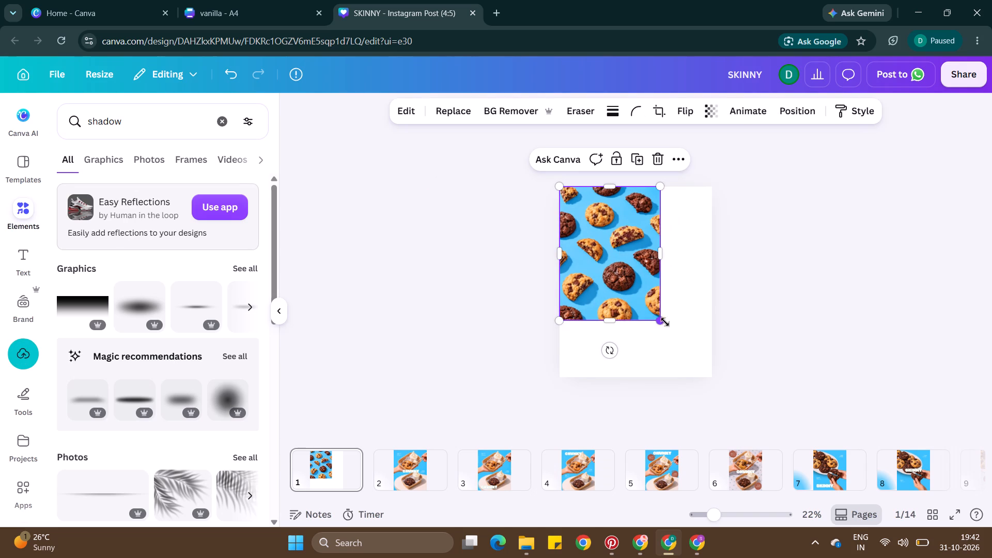
left_click_drag(665, 322, 724, 382)
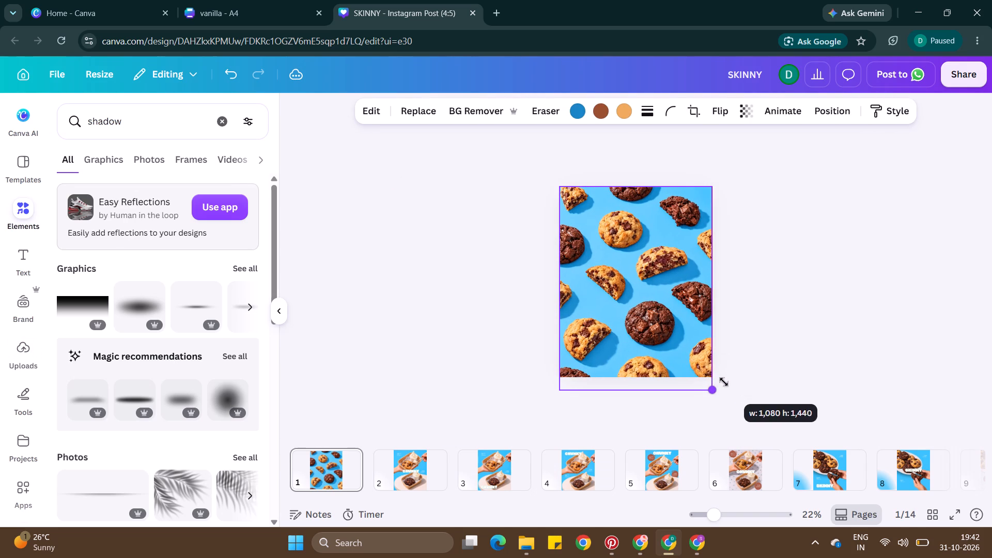
left_click_drag(724, 382, 722, 378)
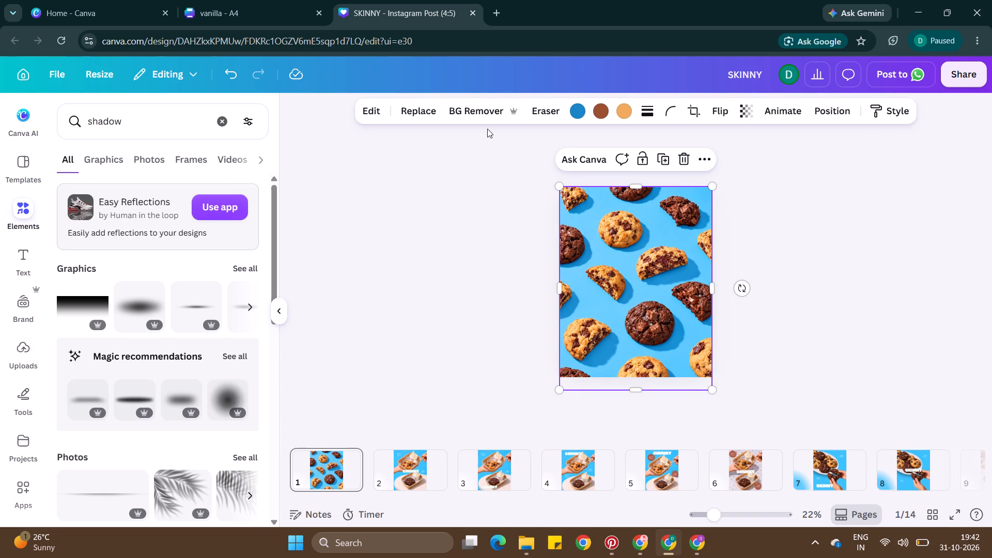
Copy the blue "The Cookie Project" logo from page 7 of the vanilla design and paste it onto page 1 of the SKINNY design.
left_click(297, 3)
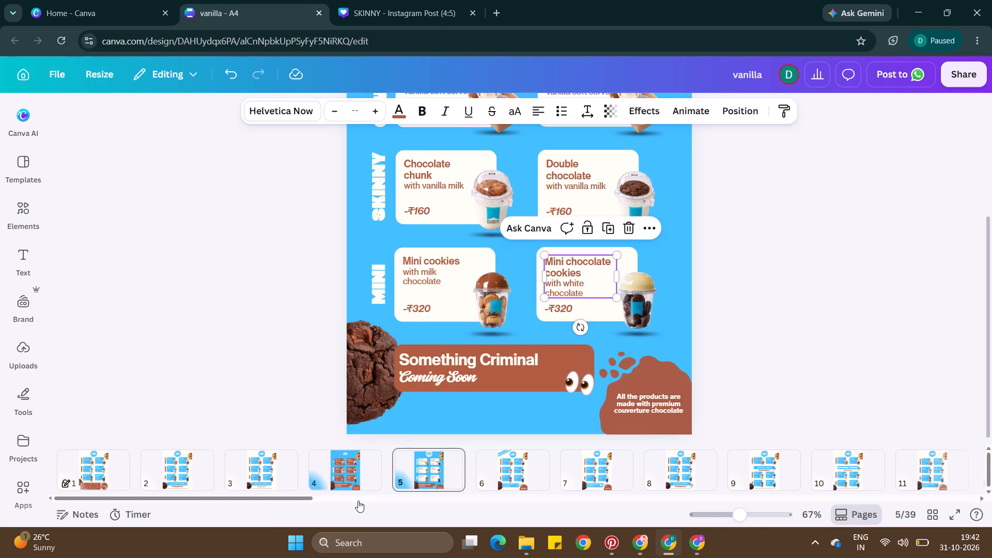
left_click(357, 456)
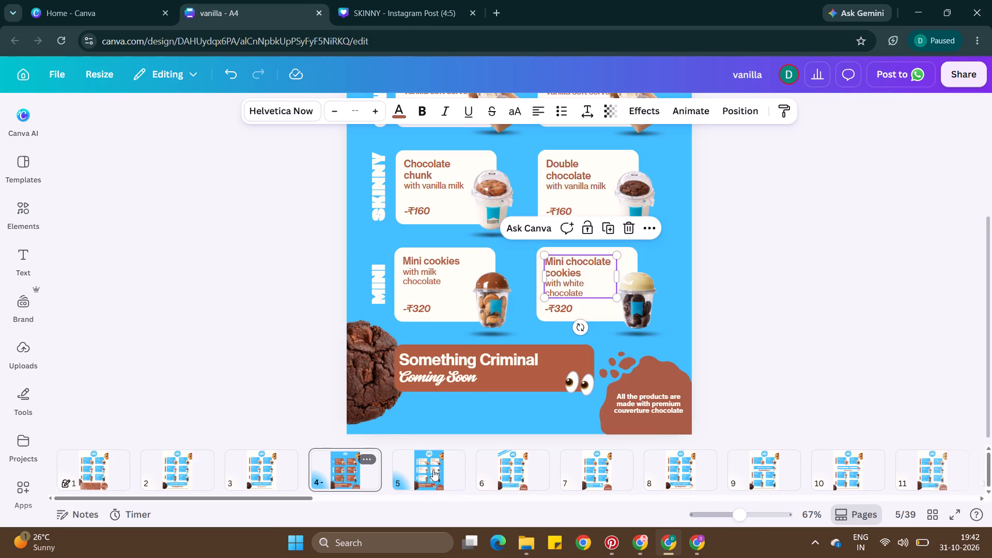
left_click(431, 470)
scroll(466, 338, "up", 3)
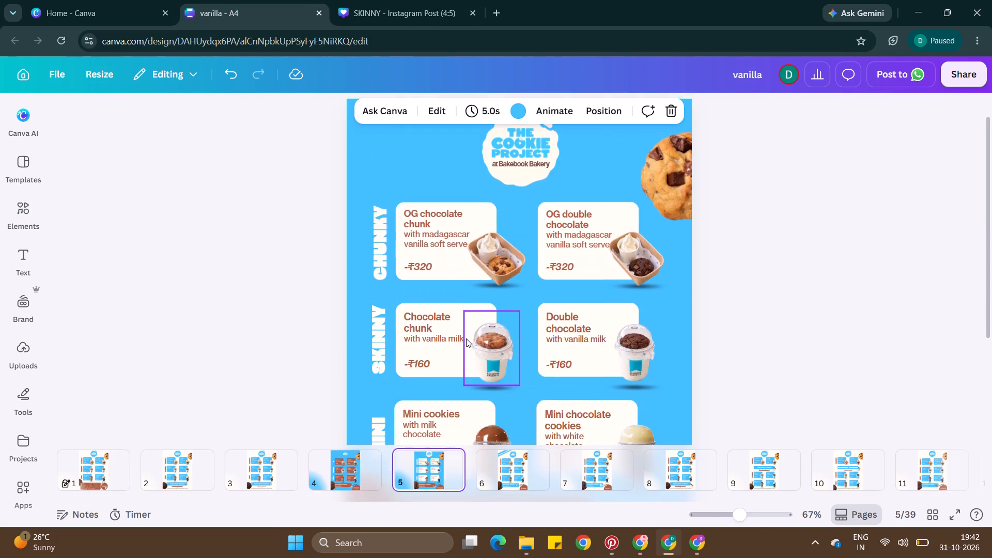
scroll(466, 338, "up", 1)
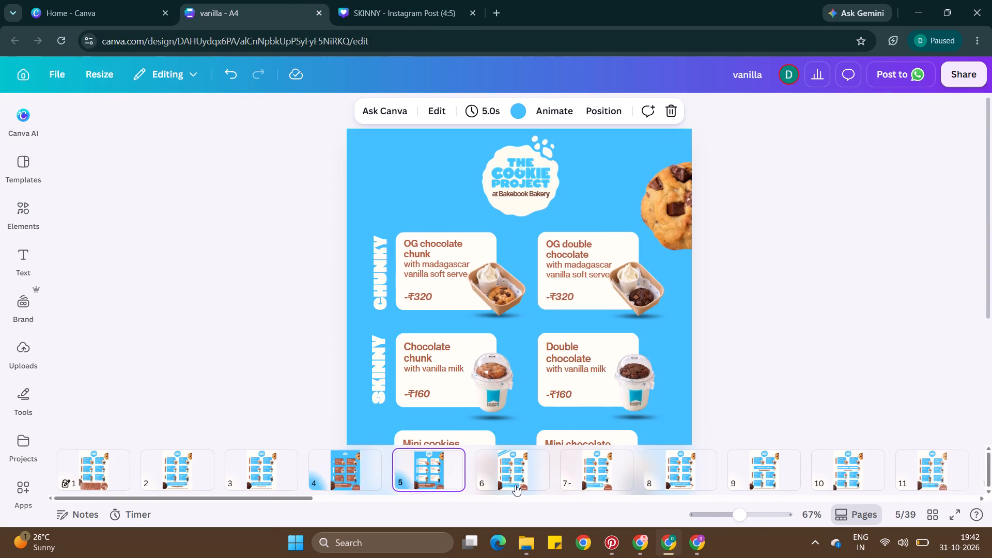
left_click(583, 469)
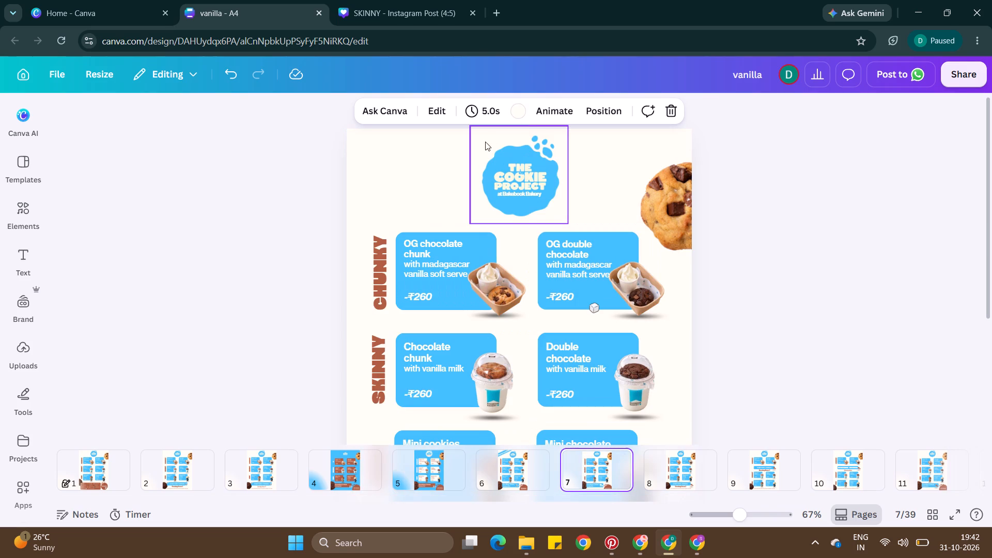
left_click(477, 142)
key("ctrl+c")
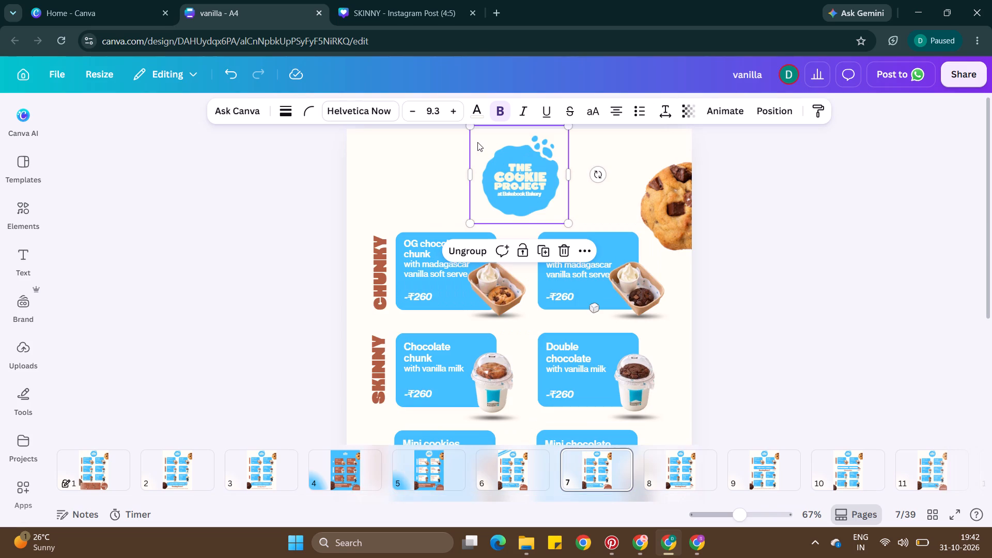
left_click(271, 0)
left_click(400, 1)
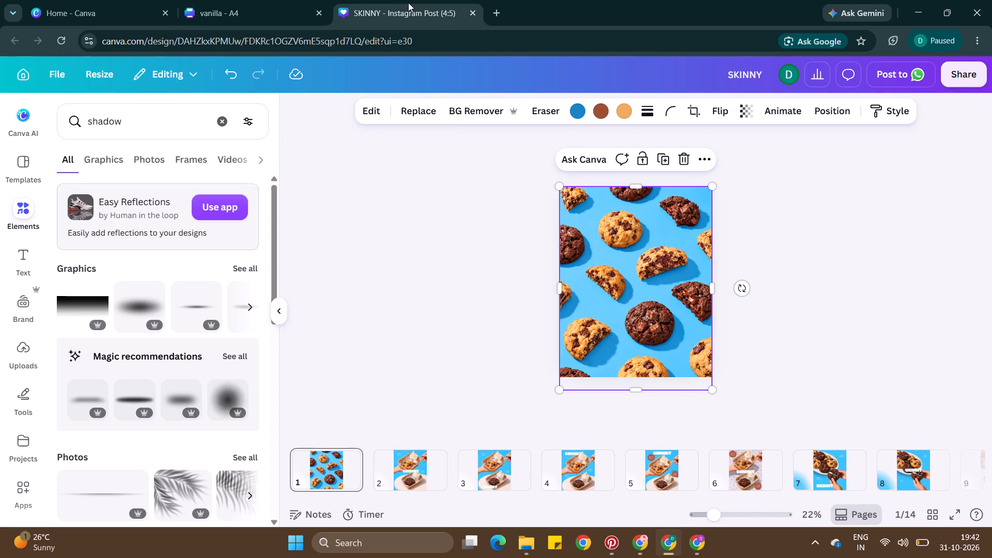
left_click(611, 274)
key("ctrl+v")
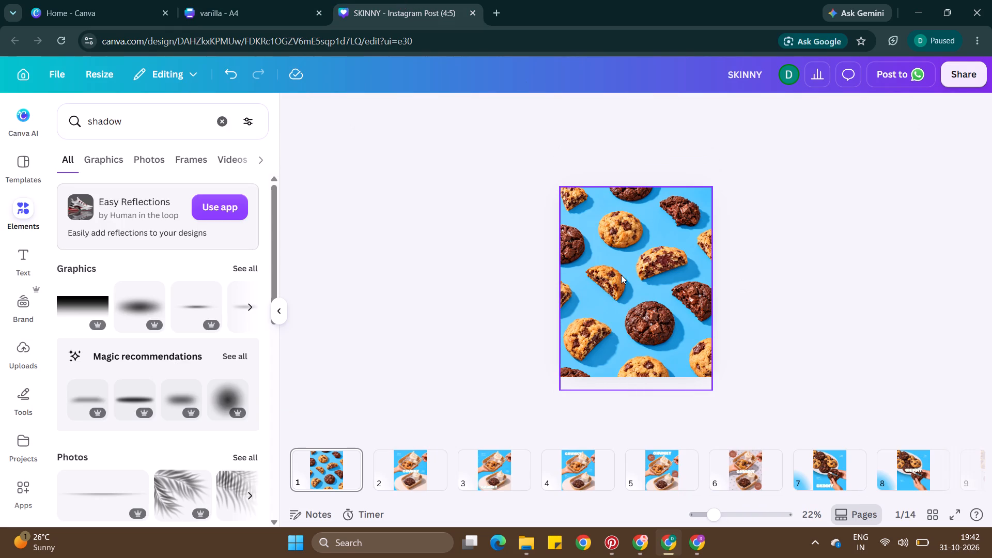
Enlarge the pasted Cookie Project logo moderately and centre it horizontally among the cookies, slightly above the middle of page 1.
left_click_drag(591, 220, 615, 247)
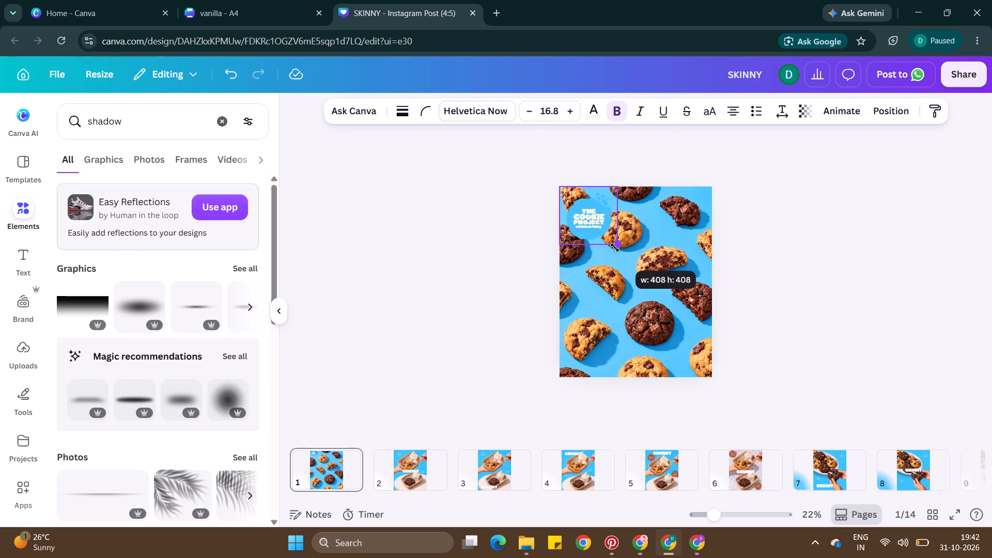
left_click_drag(593, 224, 640, 285)
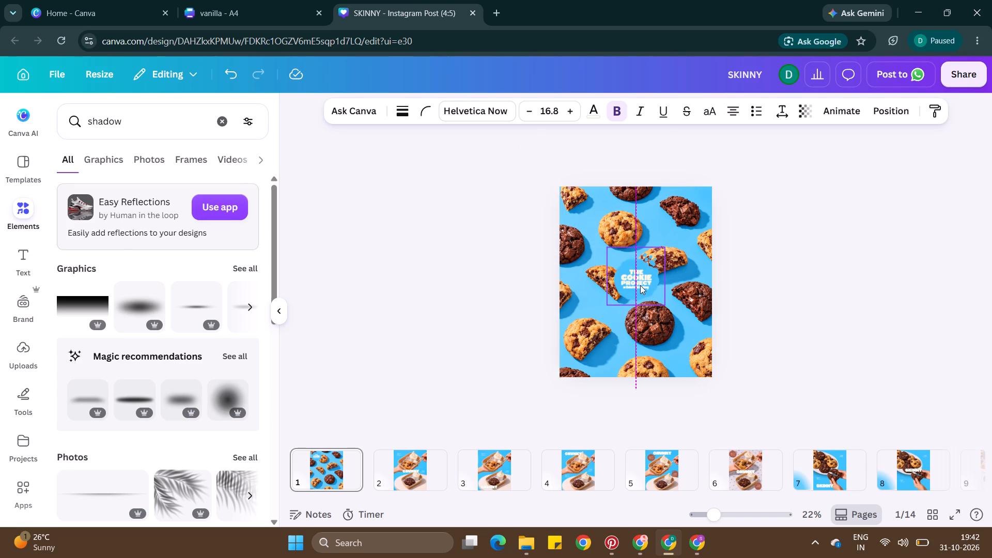
left_click_drag(668, 306, 692, 335)
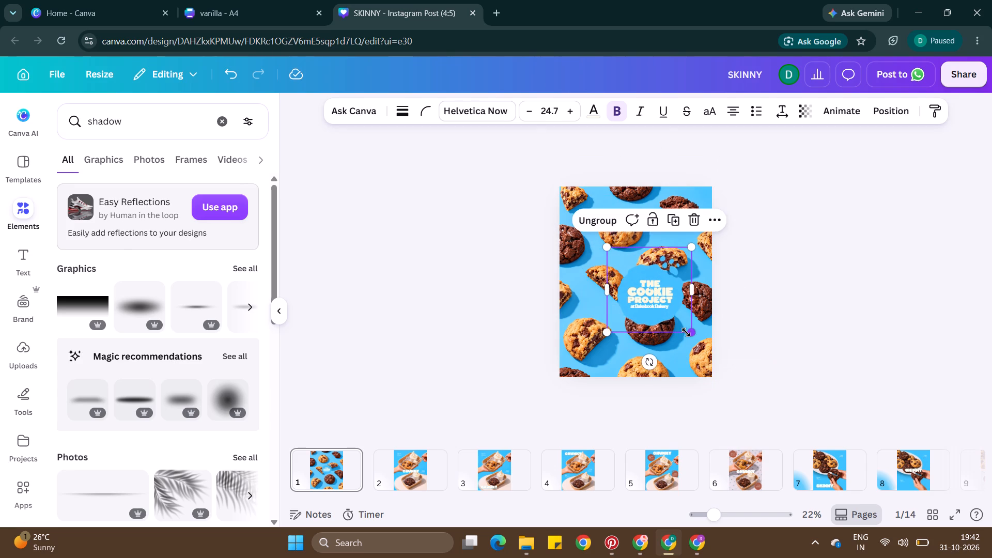
left_click_drag(658, 303, 647, 289)
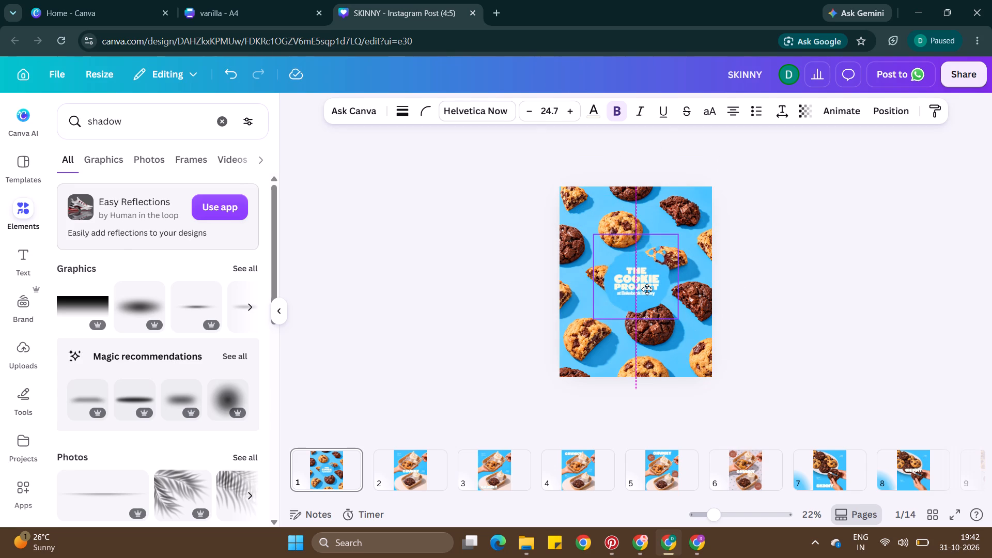
left_click_drag(647, 289, 646, 286)
left_click_drag(675, 230, 669, 247)
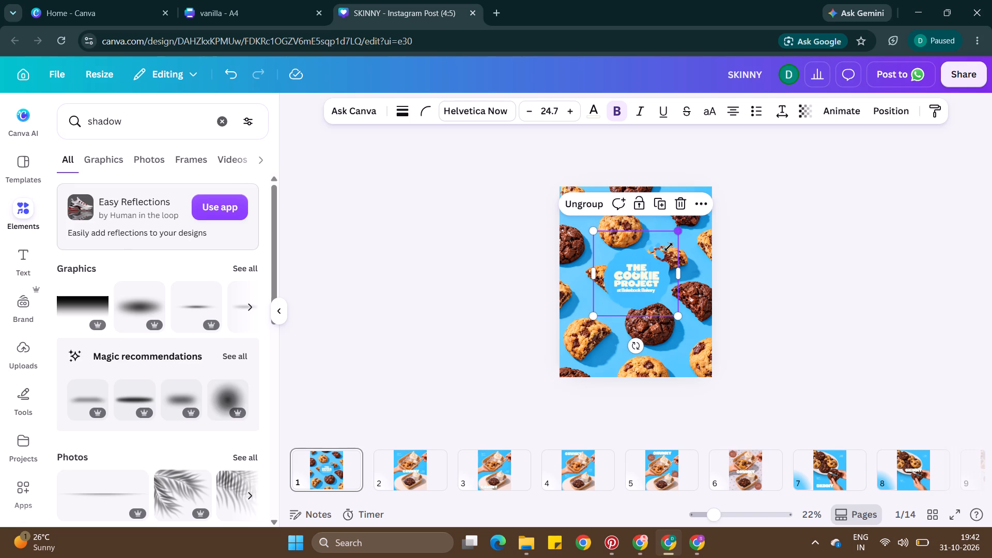
left_click_drag(669, 247, 666, 256)
left_click_drag(631, 298, 640, 291)
double_click(739, 302)
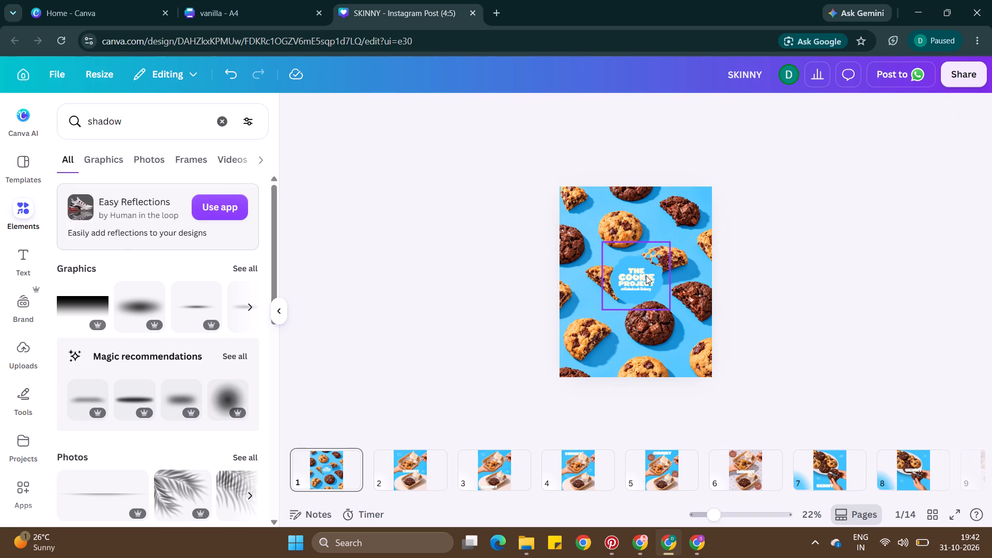
left_click(645, 275)
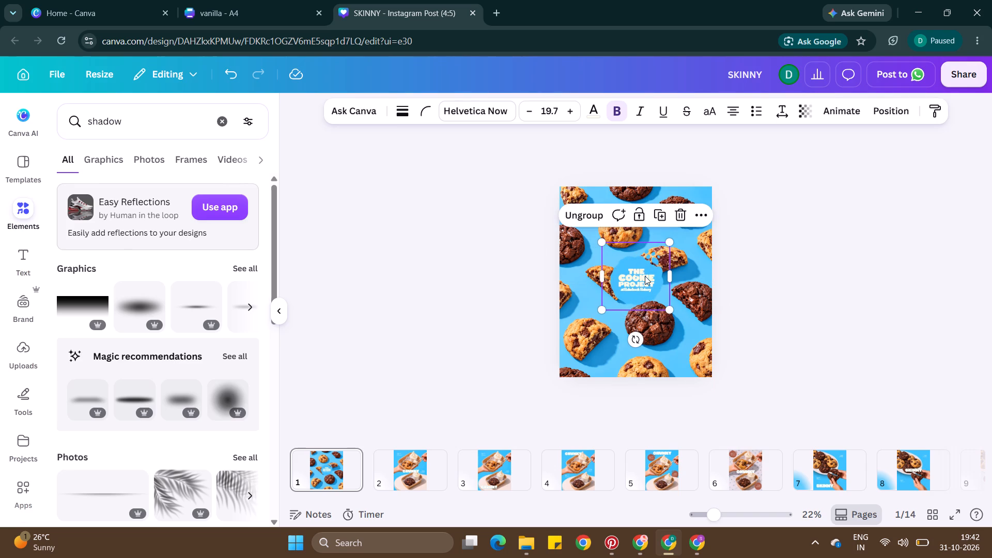
Duplicate page 1 with its cookie-pattern photo and logo.
left_click(345, 472)
key("ctrl+d")
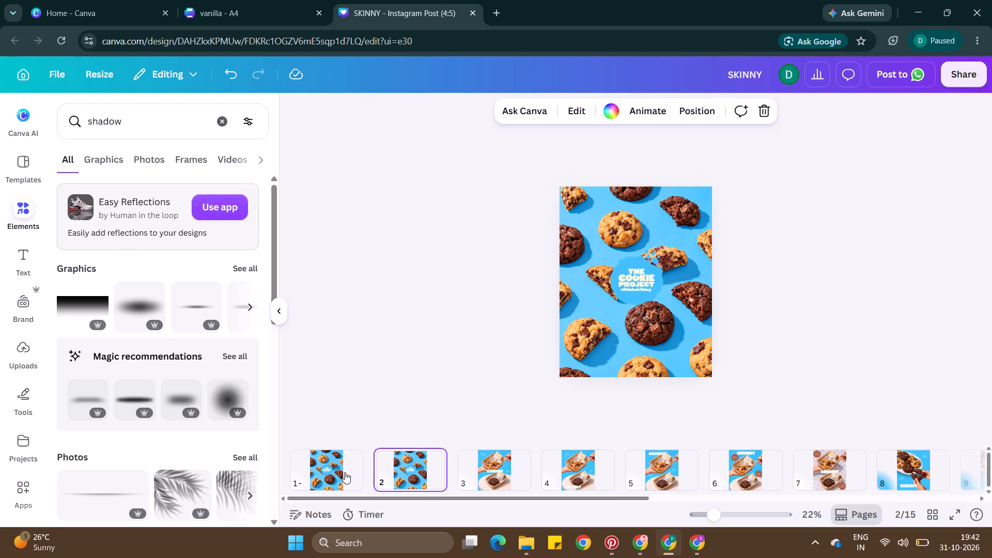
Apply Magic Layers to the cookie-pattern photo on the duplicated page 2.
left_click(618, 224)
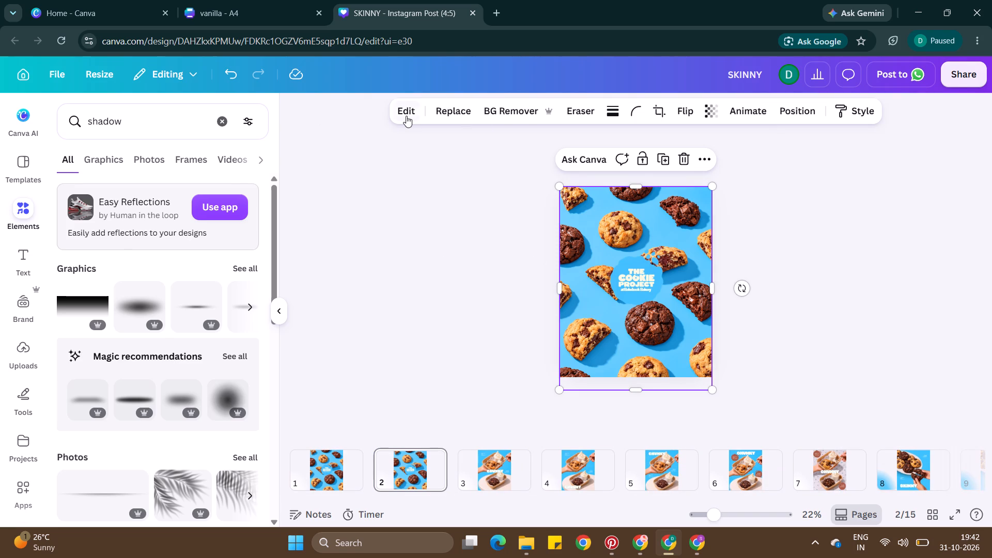
left_click(406, 116)
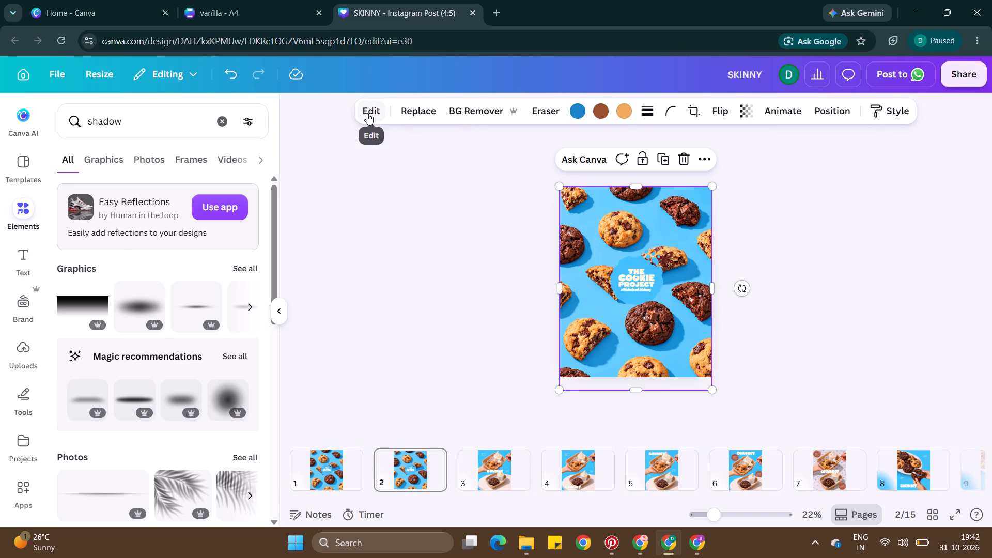
left_click(367, 113)
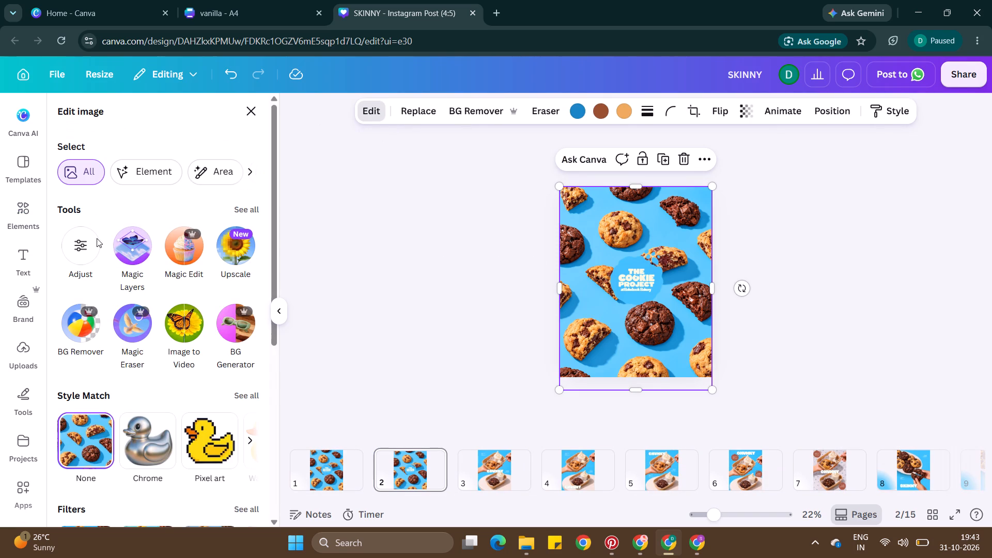
left_click(133, 266)
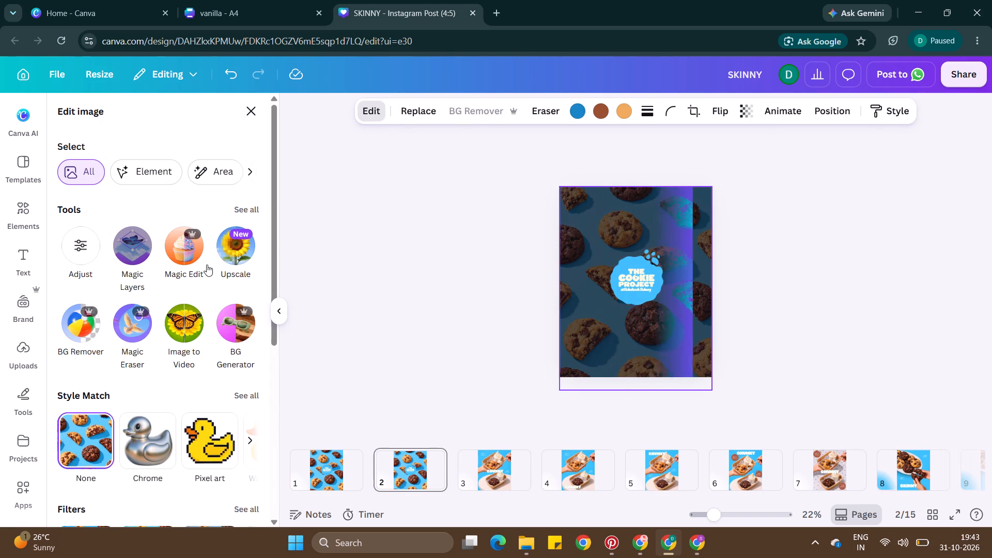
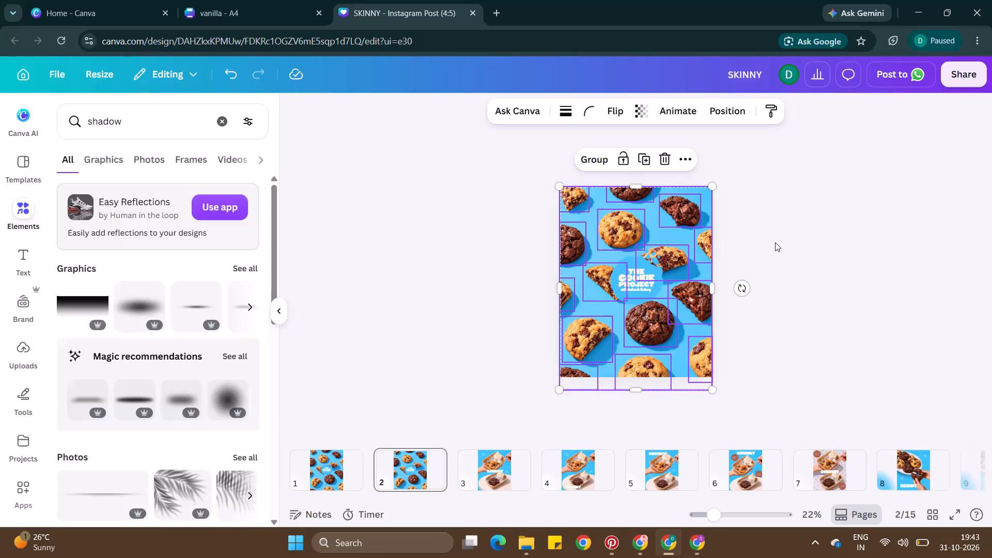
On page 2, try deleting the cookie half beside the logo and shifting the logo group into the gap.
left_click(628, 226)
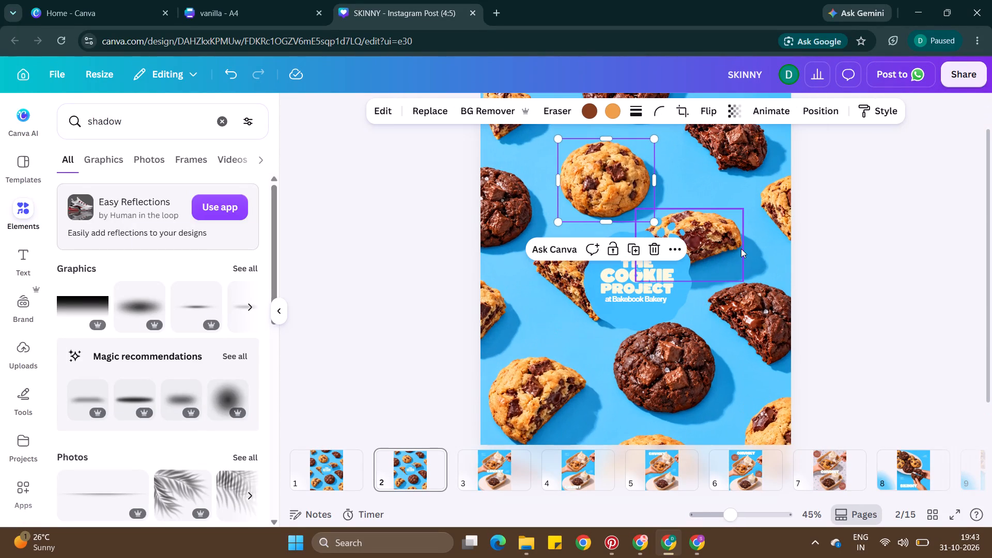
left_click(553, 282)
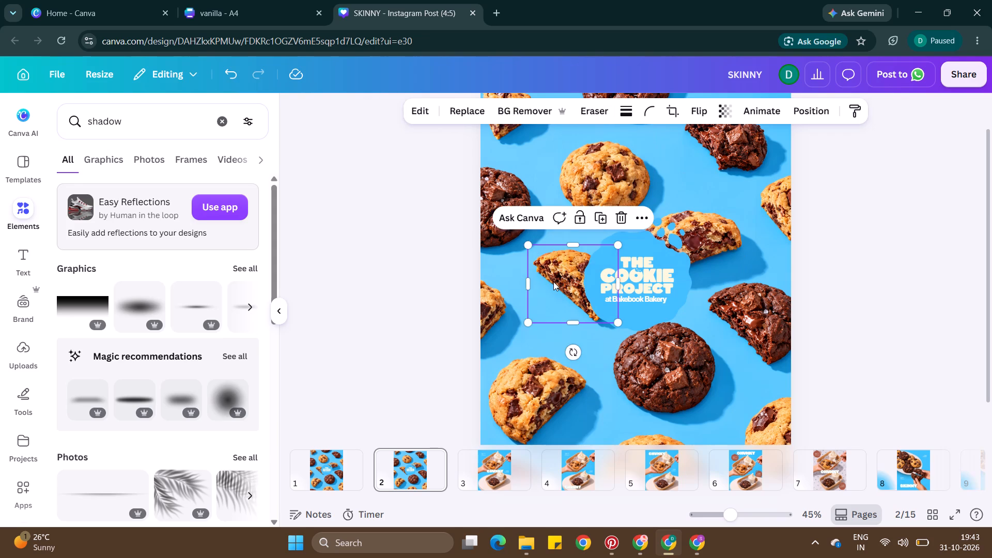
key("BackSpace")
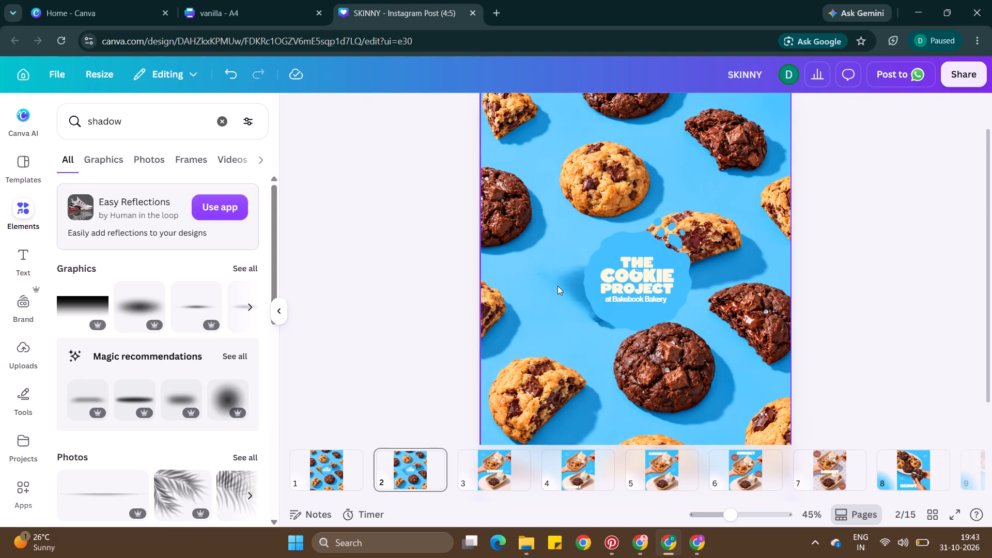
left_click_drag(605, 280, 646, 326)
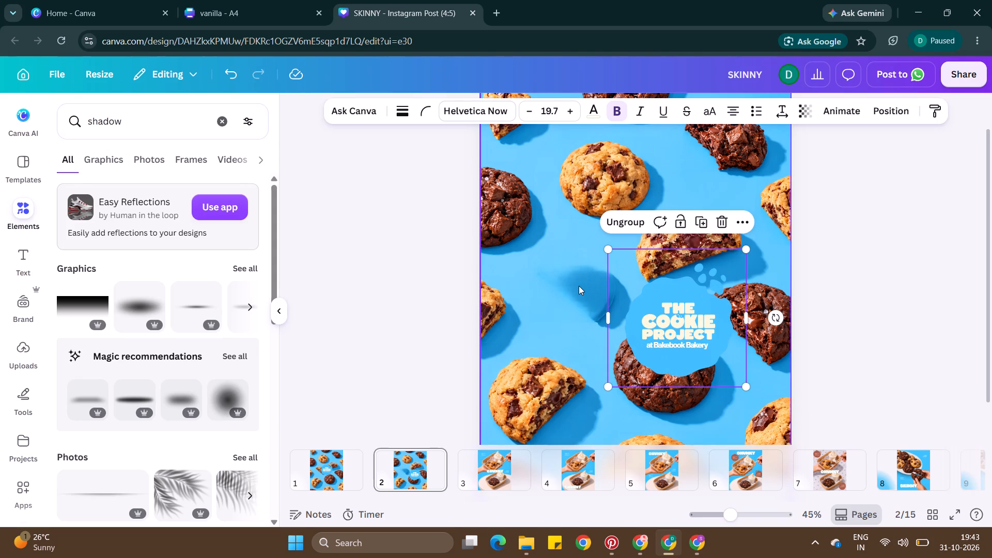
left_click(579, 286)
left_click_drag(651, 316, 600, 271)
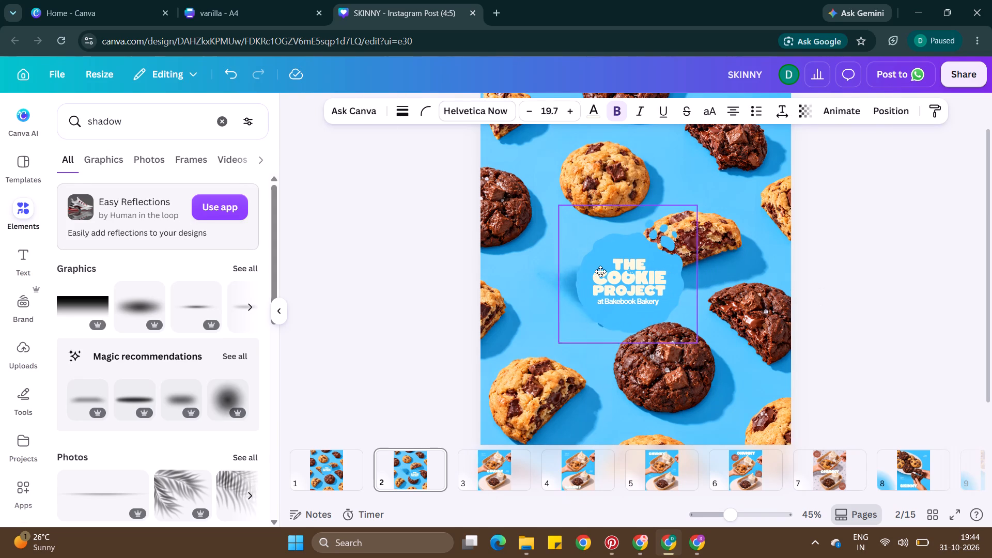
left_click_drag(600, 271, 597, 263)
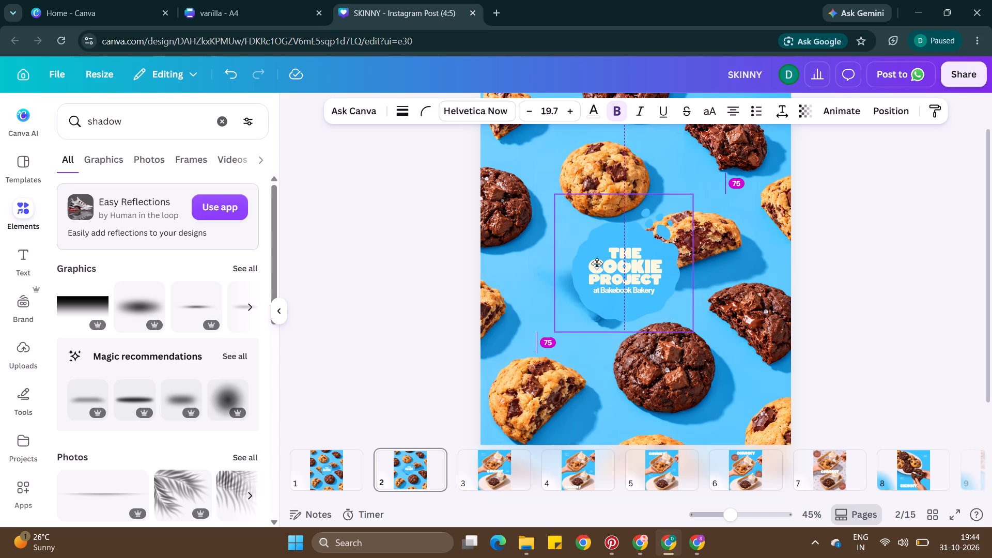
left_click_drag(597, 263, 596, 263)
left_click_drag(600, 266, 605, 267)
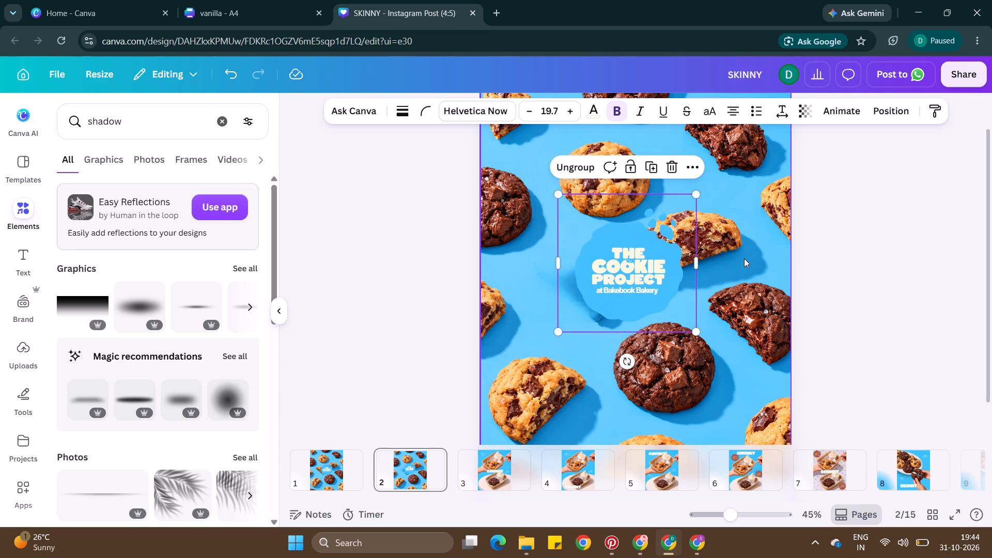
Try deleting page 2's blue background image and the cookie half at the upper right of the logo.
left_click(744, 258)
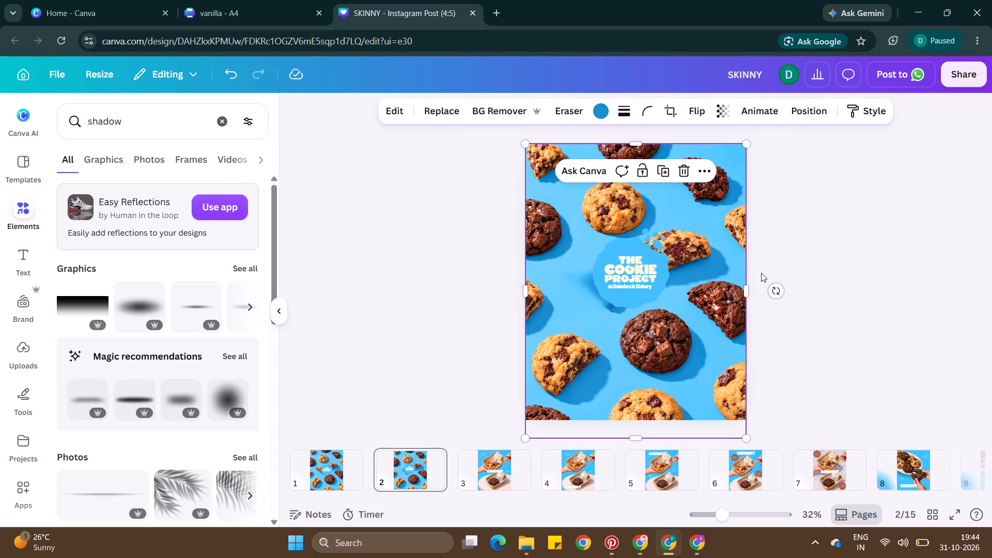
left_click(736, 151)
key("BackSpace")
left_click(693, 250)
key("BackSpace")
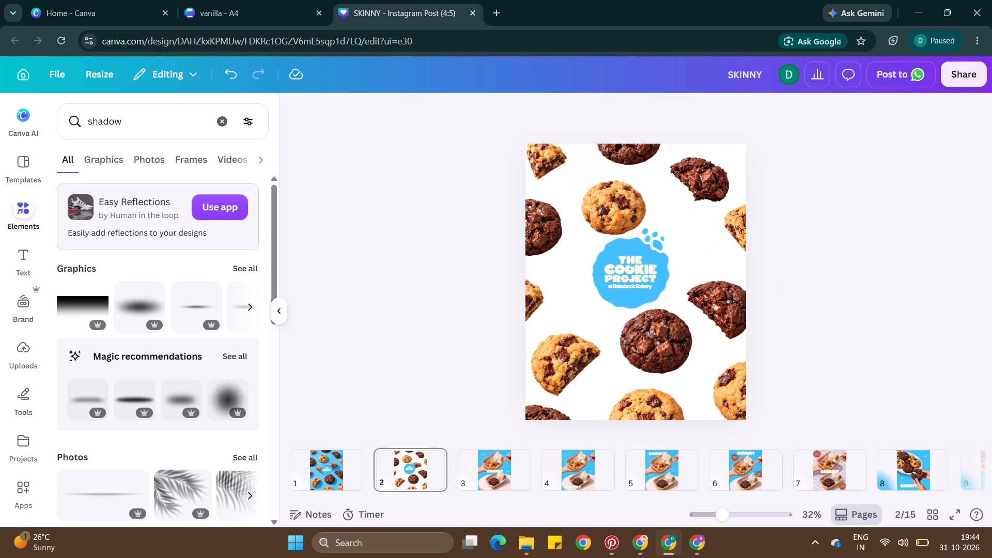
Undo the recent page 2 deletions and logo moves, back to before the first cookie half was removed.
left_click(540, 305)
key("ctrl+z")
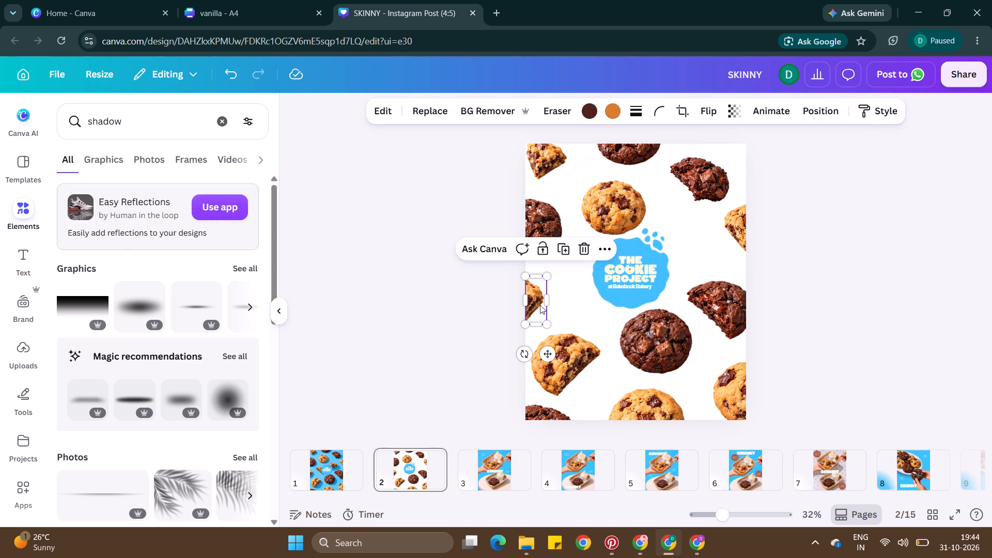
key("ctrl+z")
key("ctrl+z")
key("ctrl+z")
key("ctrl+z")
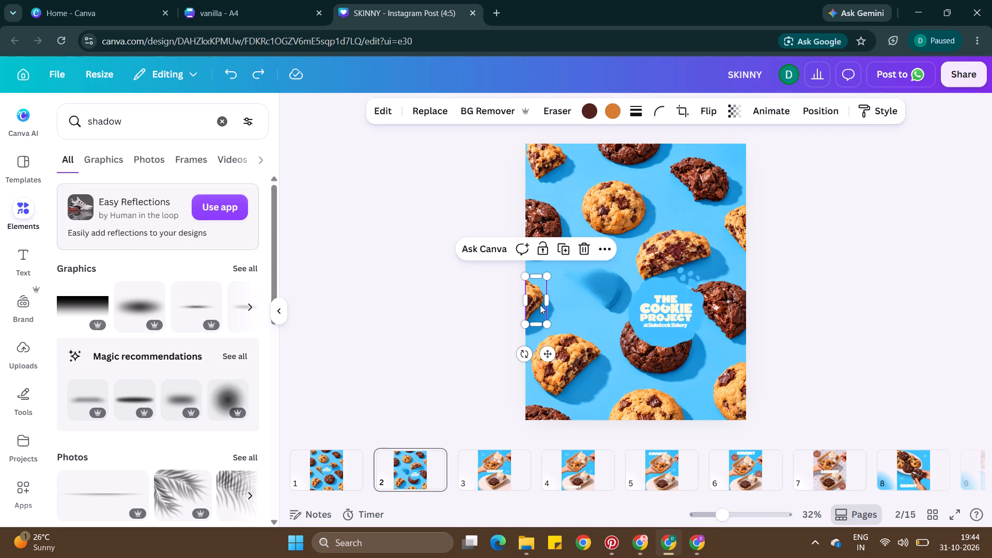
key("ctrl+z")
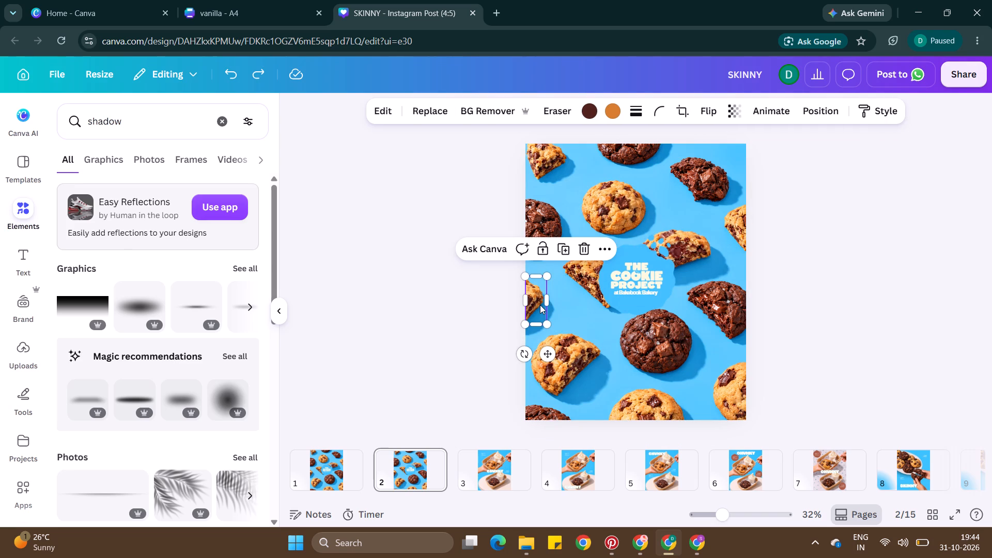
Delete the cut-off light cookie pieces at page 2's middle-left and upper-right edges, and move the two cookie halves beside the logo outward.
key("BackSpace")
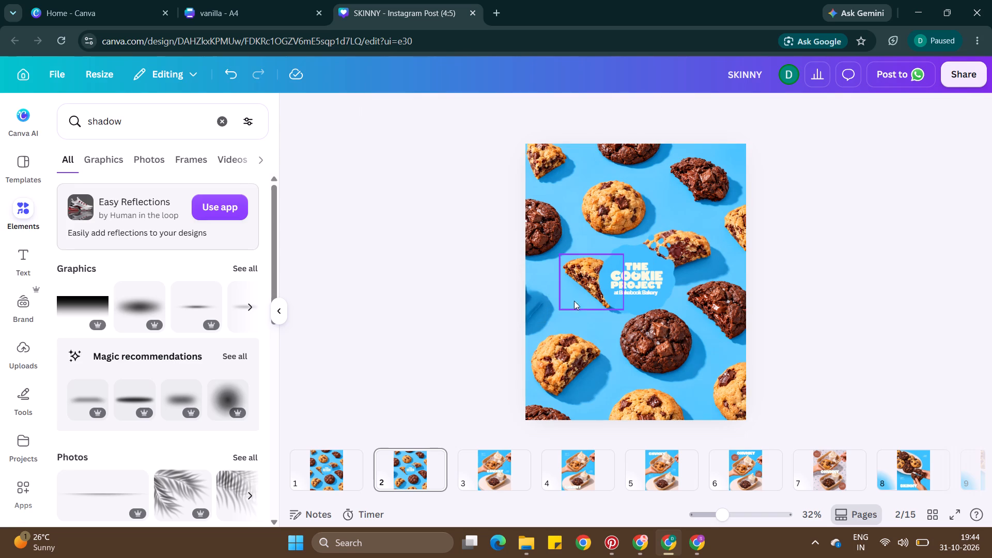
left_click_drag(582, 290, 560, 301)
left_click(742, 233)
key("BackSpace")
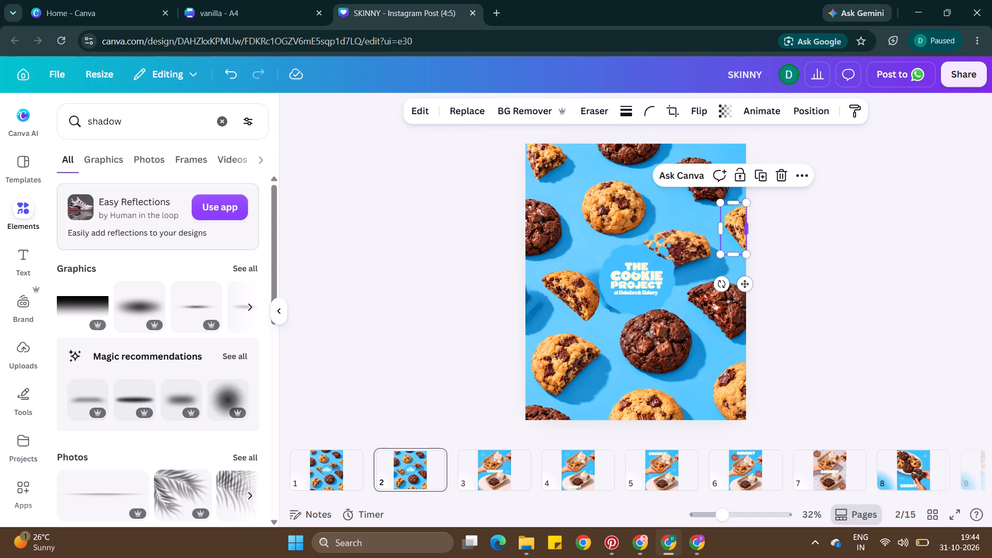
left_click_drag(692, 248, 733, 240)
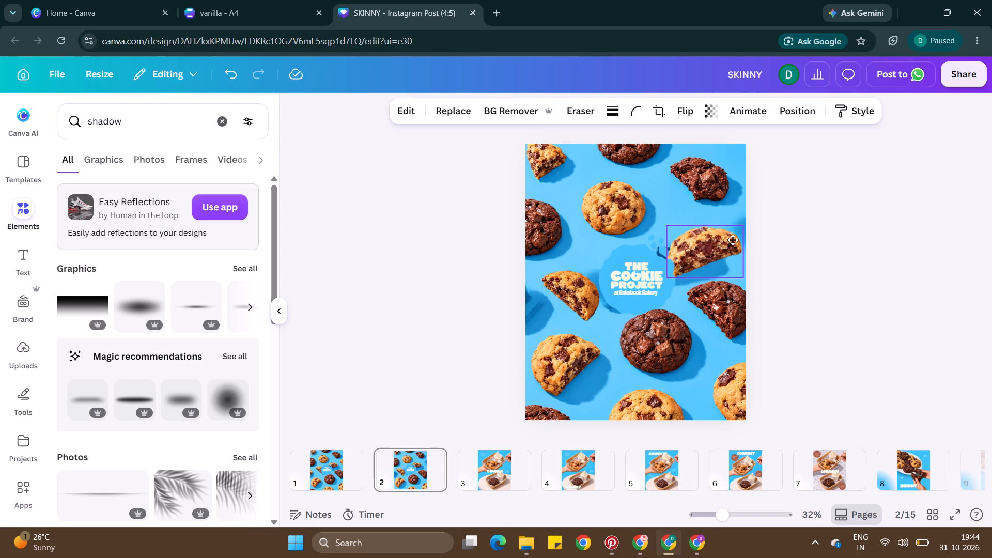
left_click_drag(733, 240, 733, 241)
Delete page 2's blue background image with the baked-in shadows.
left_click(730, 152)
key("BackSpace")
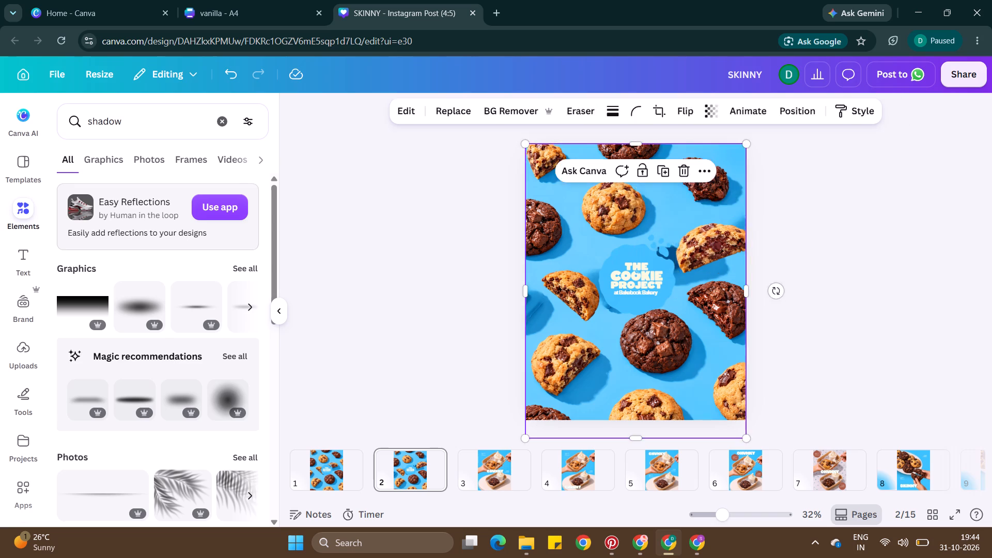
Slightly shrink page 2's lower-left cookie half, lower the dark cookie below the logo, and move the two halves beside the logo farther outward.
left_click(651, 278)
left_click_drag(653, 355, 653, 363)
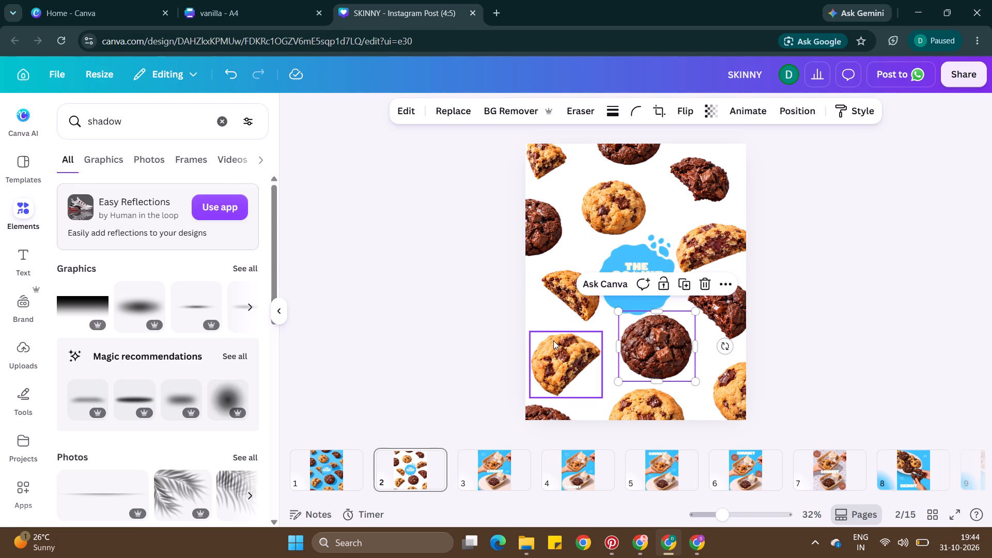
left_click(553, 340)
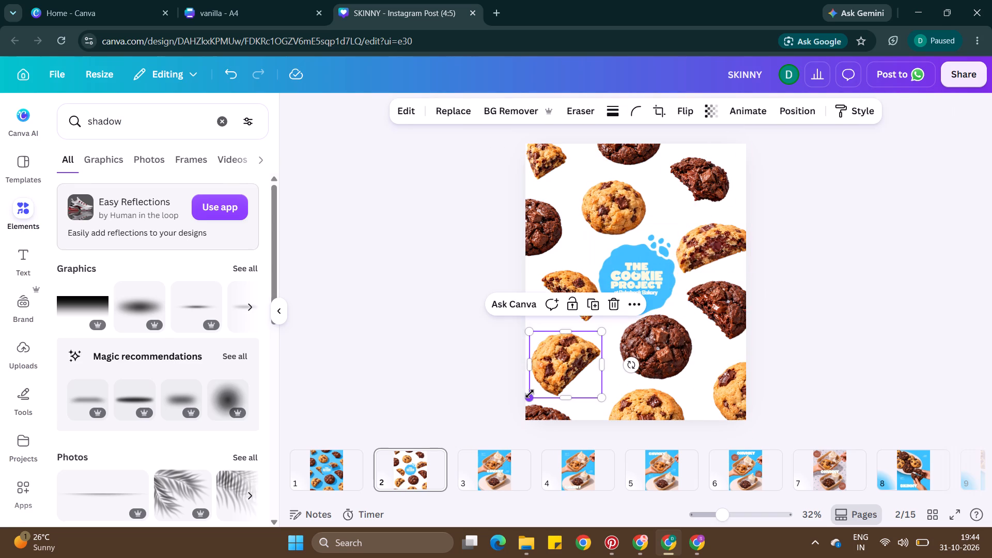
left_click_drag(530, 394, 541, 388)
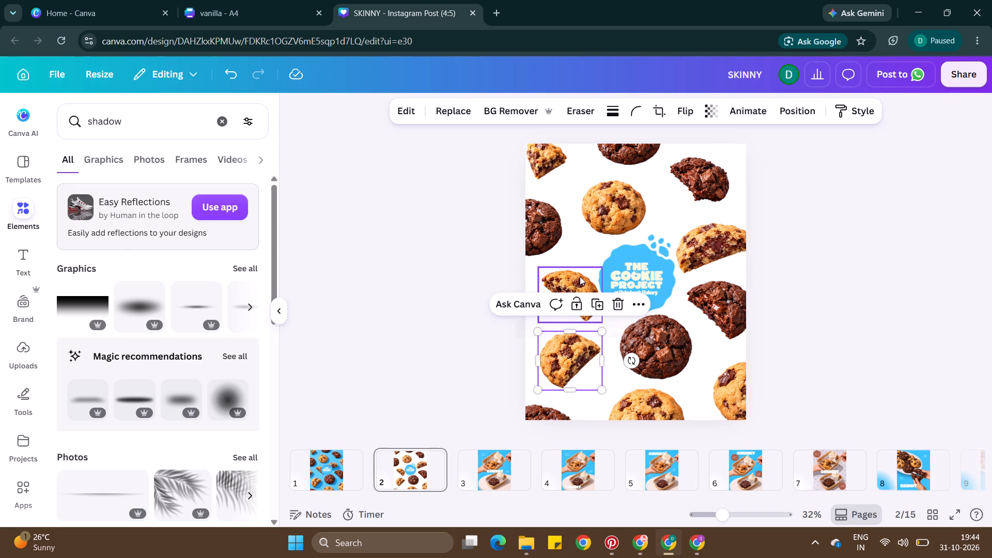
left_click_drag(580, 276, 572, 276)
left_click_drag(722, 224, 731, 214)
left_click(791, 271)
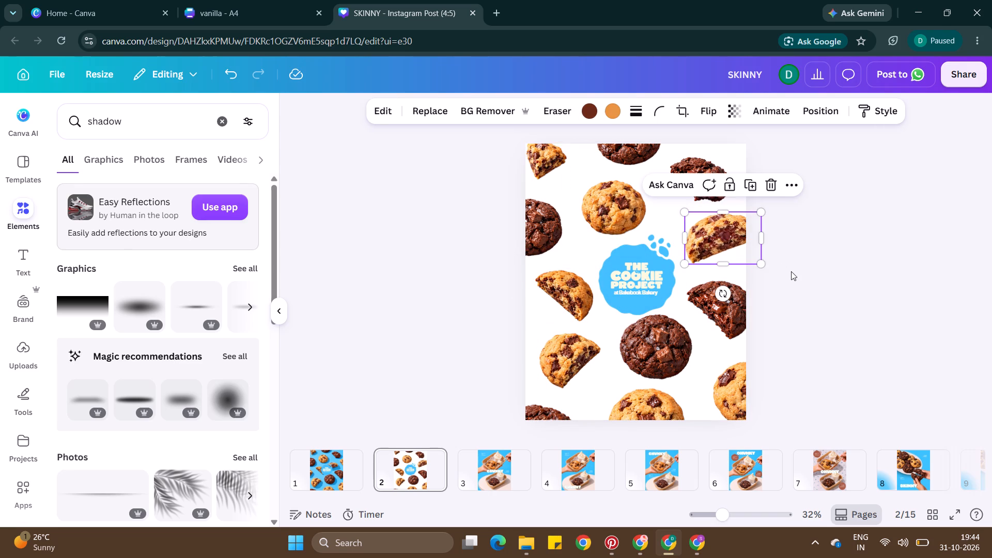
Shift the light cookie above the logo up and right, the top dark cookie right, and the dark cookie half into the top-right corner.
left_click_drag(624, 200, 632, 200)
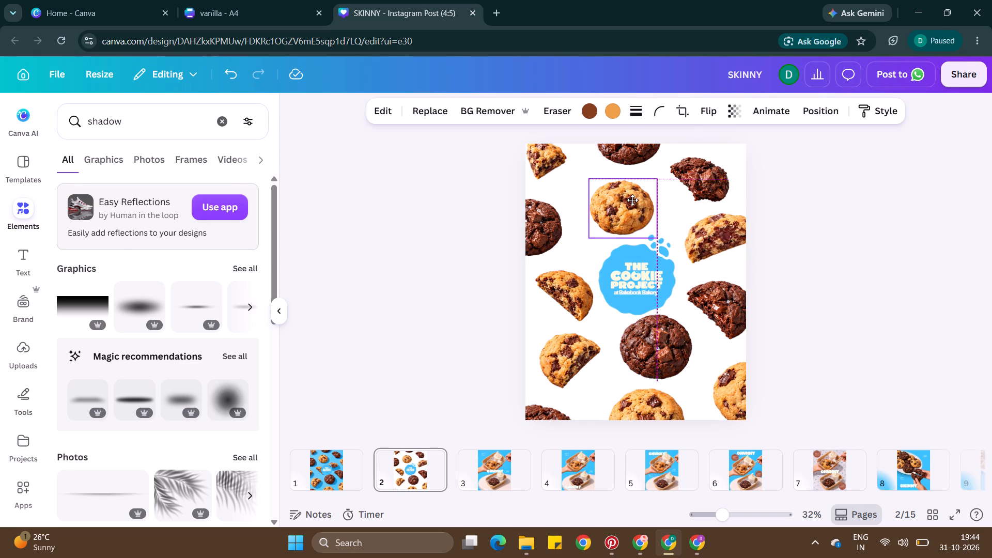
left_click_drag(632, 200, 636, 197)
left_click_drag(651, 163, 661, 162)
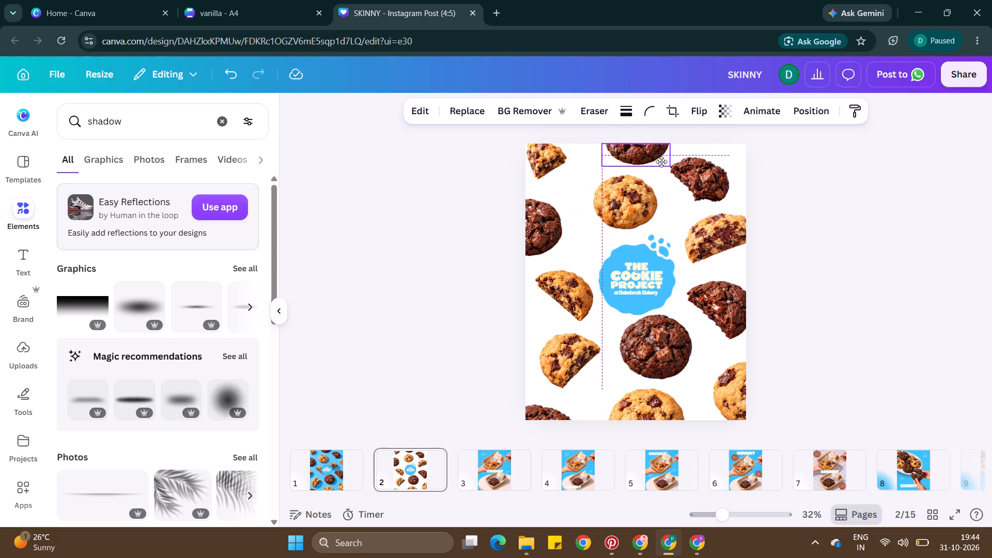
left_click_drag(661, 162, 666, 162)
left_click_drag(708, 168, 726, 166)
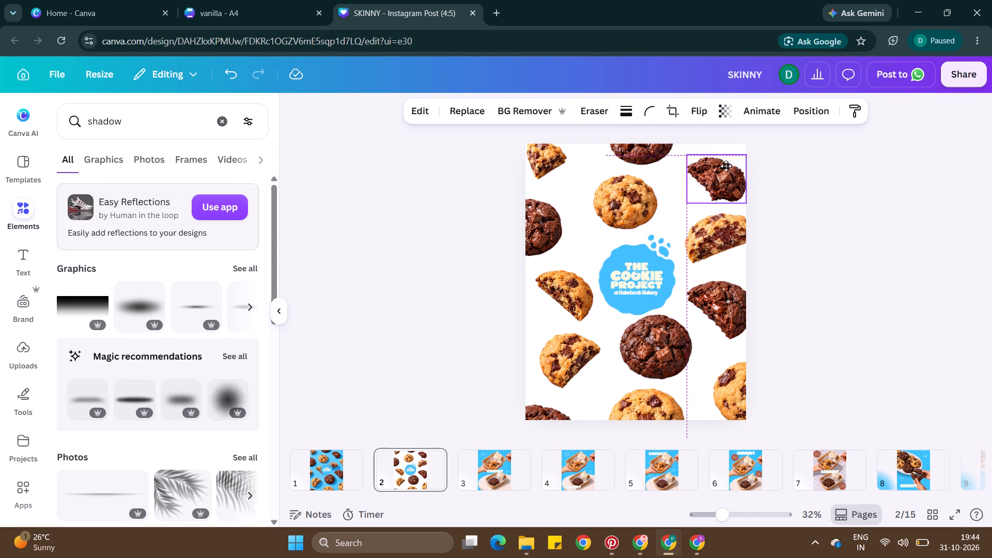
left_click_drag(726, 166, 726, 157)
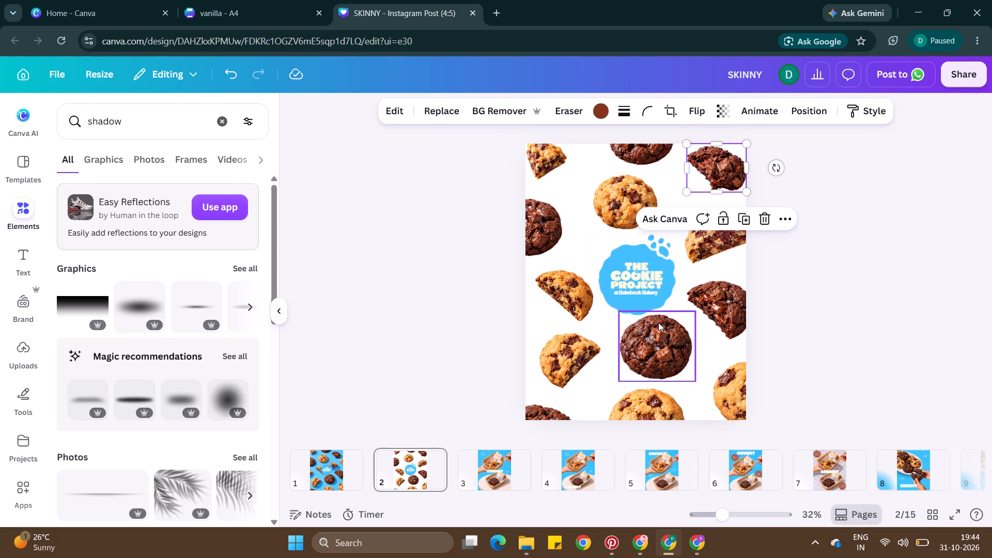
Move the dark cookie below the logo down and right, and the lower-left cookie half slightly left, keeping the logo centred.
left_click(658, 322)
left_click_drag(658, 322, 666, 327)
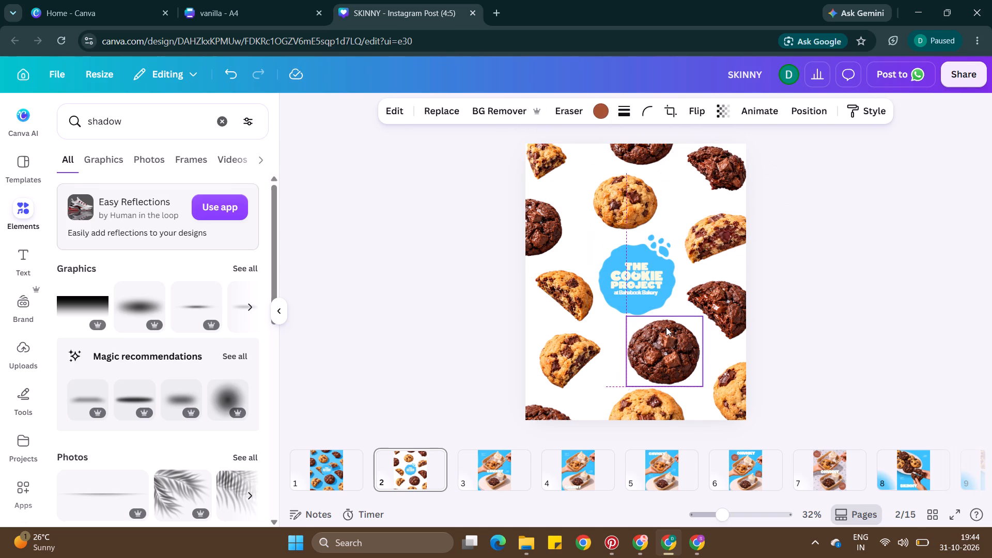
left_click_drag(569, 340, 562, 338)
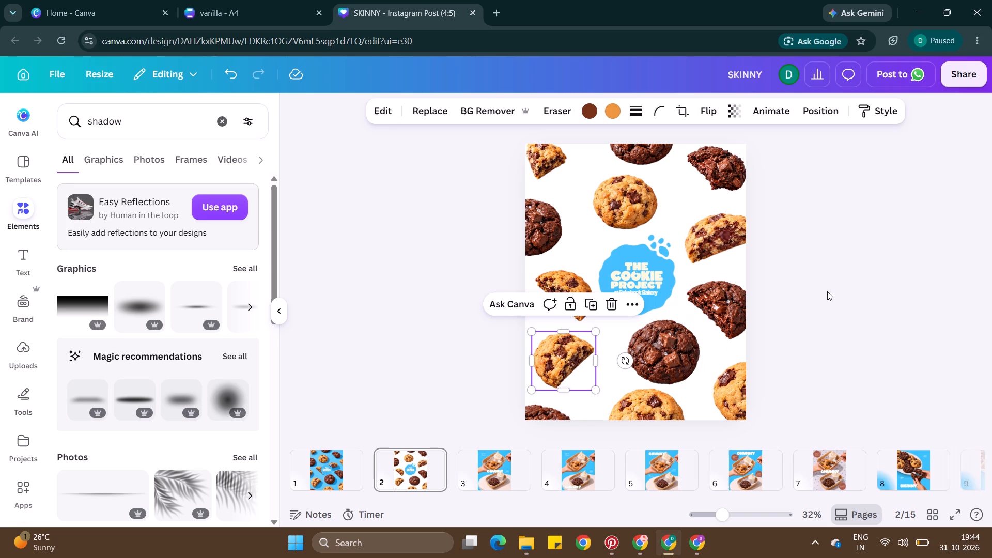
triple_click(827, 291)
left_click(654, 289)
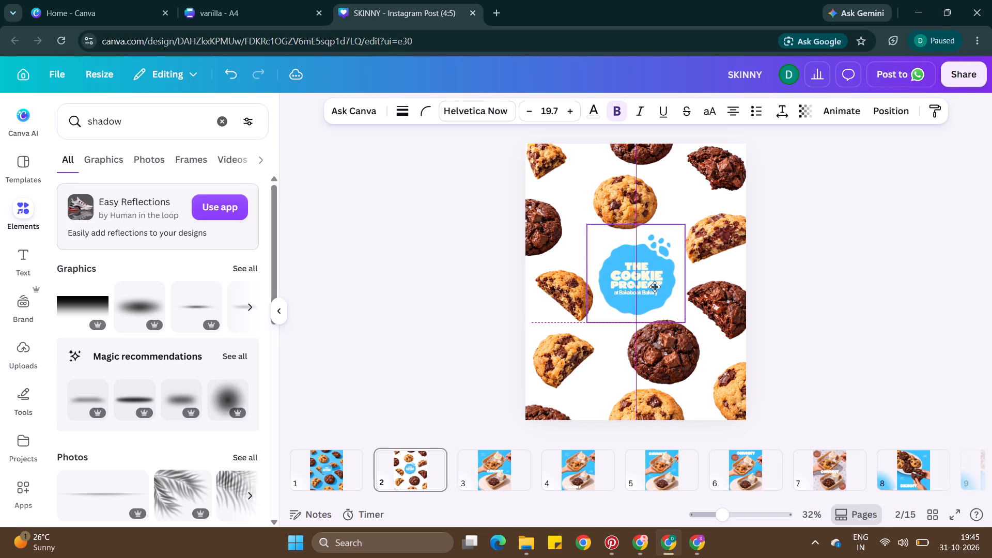
double_click(804, 315)
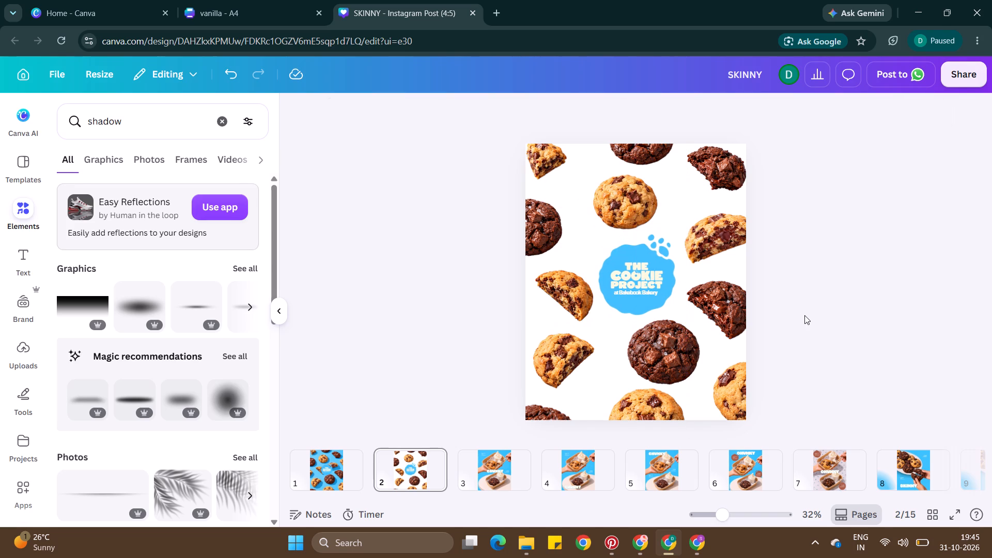
Copy the soft shadow graphic from page 8 and paste it onto page 2.
scroll(817, 481, "left", 1)
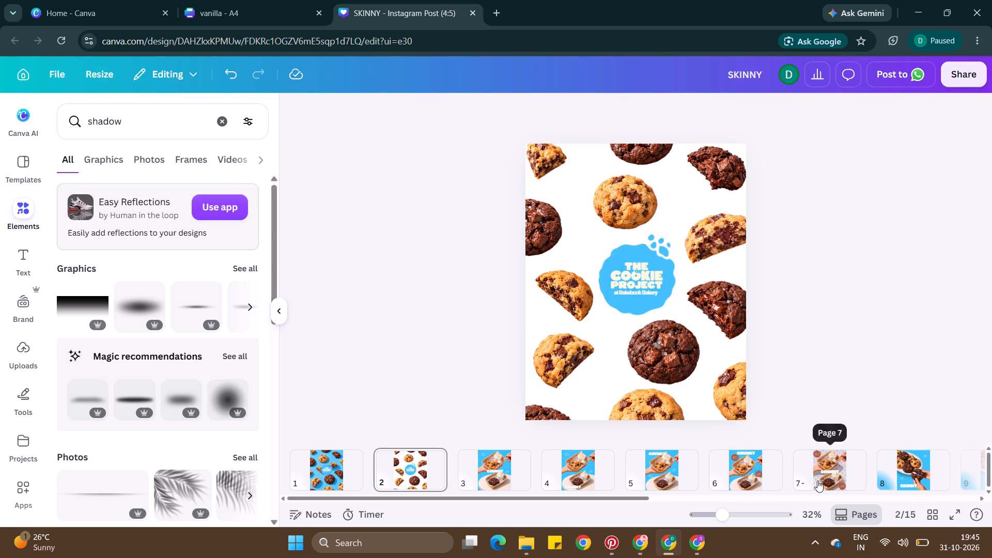
scroll(817, 481, "left", 1)
left_click(736, 484)
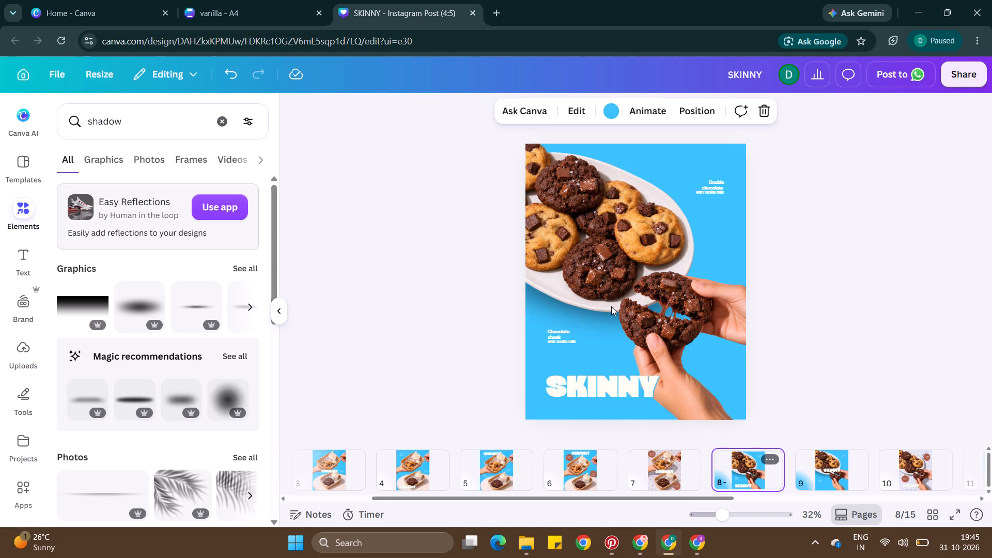
key("alt+1")
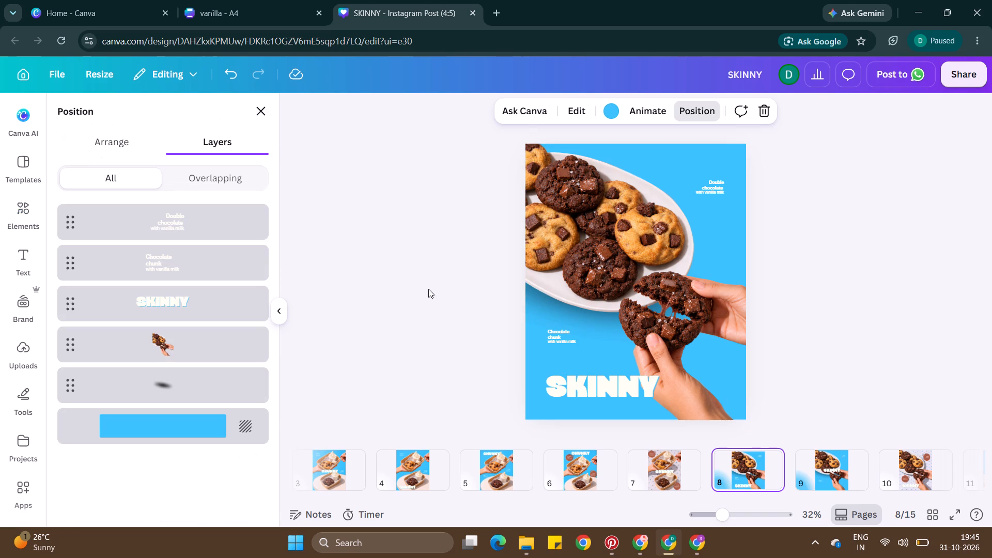
scroll(205, 398, "down", 1)
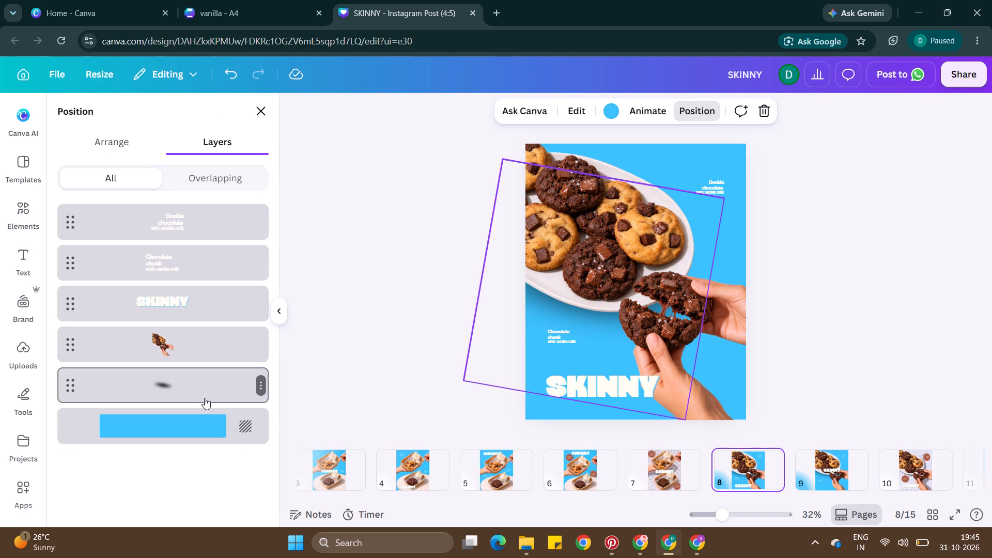
left_click(205, 398)
key("ctrl+c")
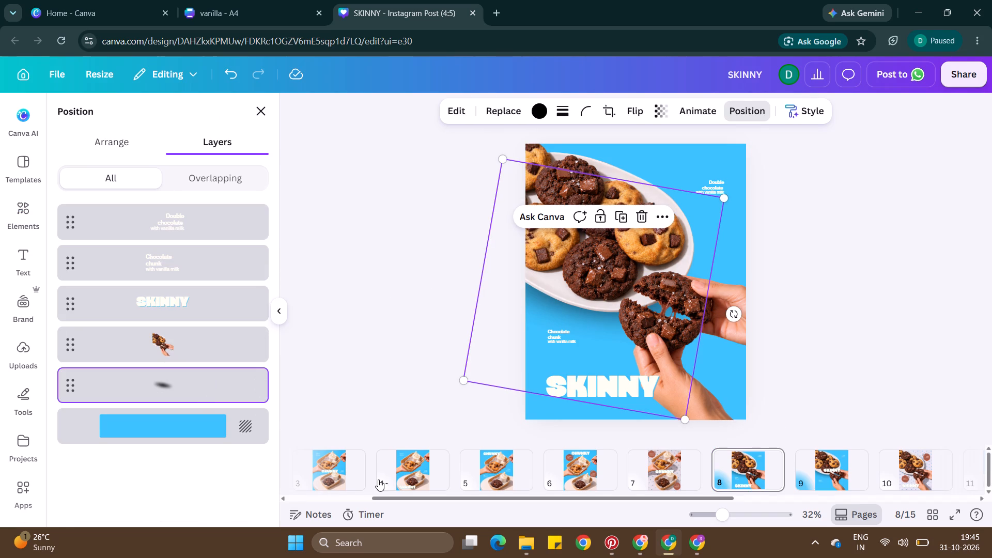
scroll(378, 479, "right", 7)
left_click(411, 469)
key("ctrl+v")
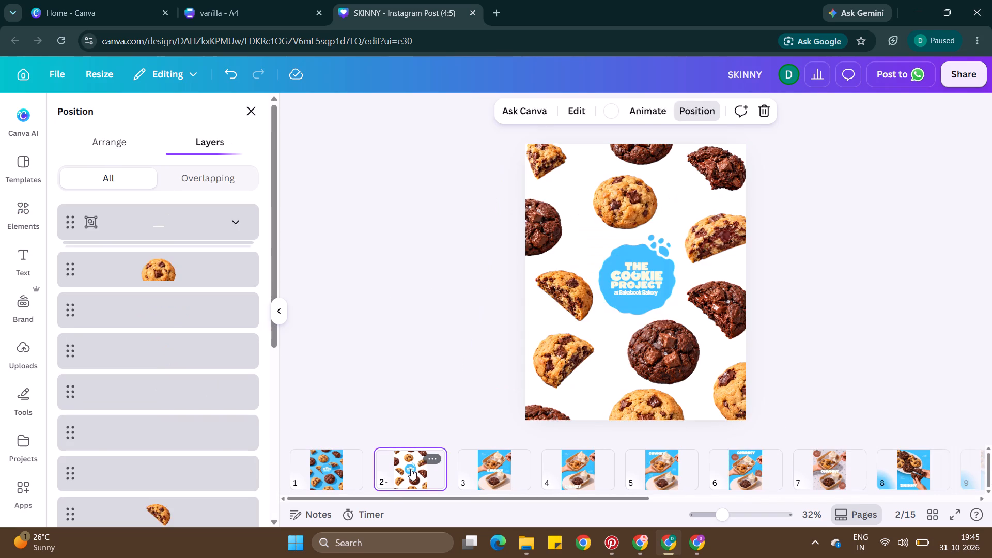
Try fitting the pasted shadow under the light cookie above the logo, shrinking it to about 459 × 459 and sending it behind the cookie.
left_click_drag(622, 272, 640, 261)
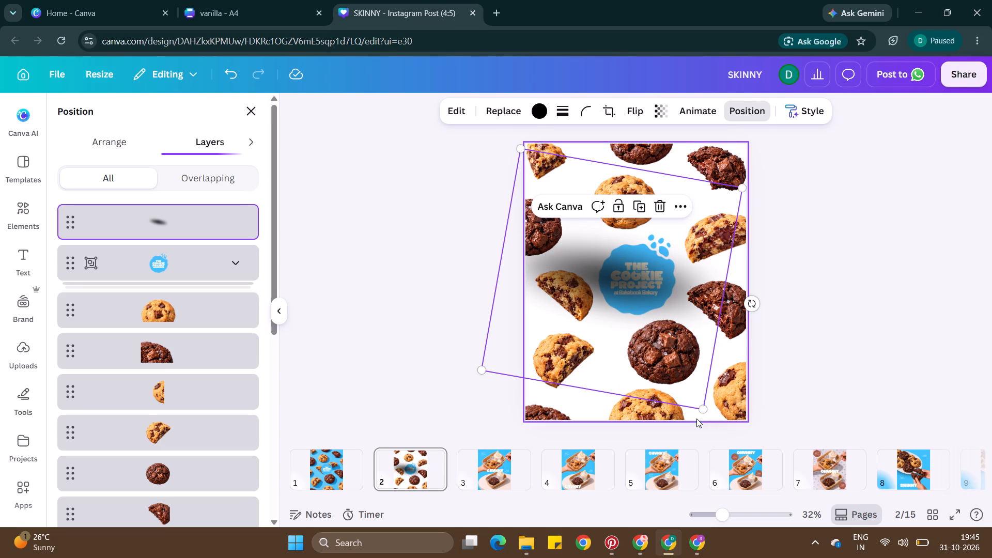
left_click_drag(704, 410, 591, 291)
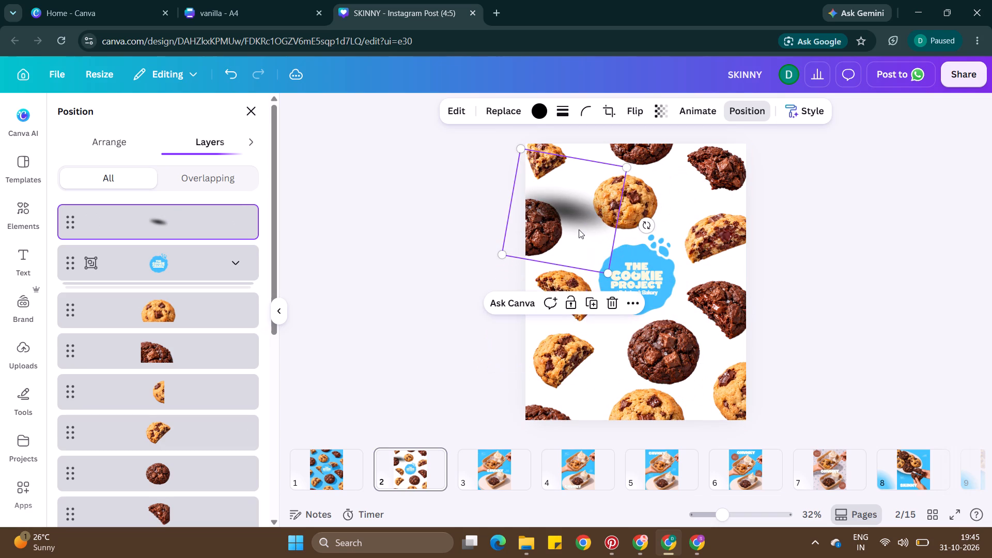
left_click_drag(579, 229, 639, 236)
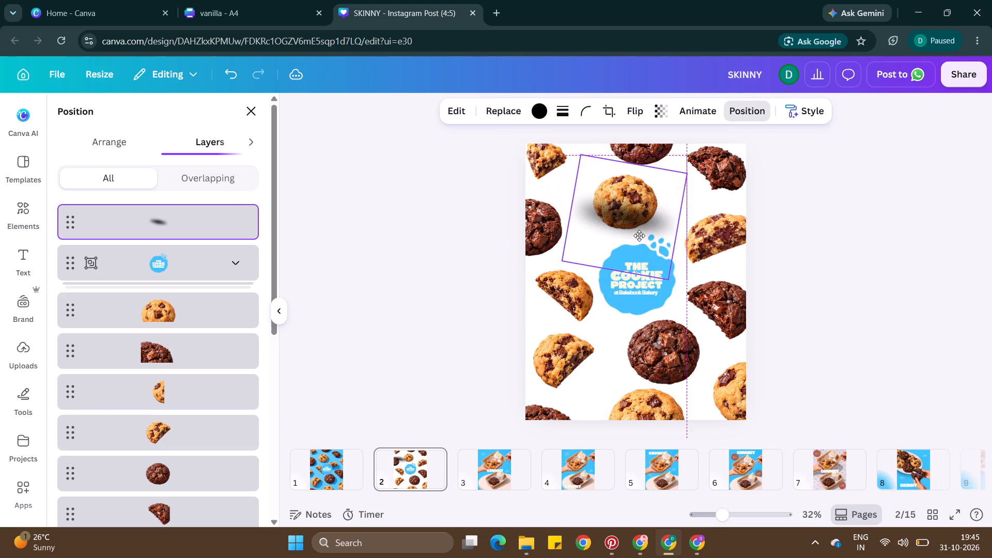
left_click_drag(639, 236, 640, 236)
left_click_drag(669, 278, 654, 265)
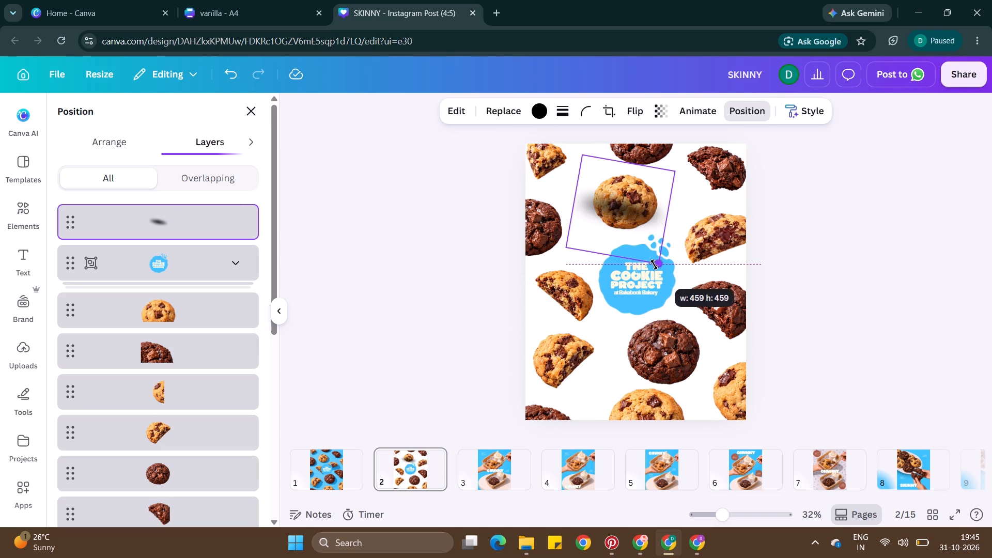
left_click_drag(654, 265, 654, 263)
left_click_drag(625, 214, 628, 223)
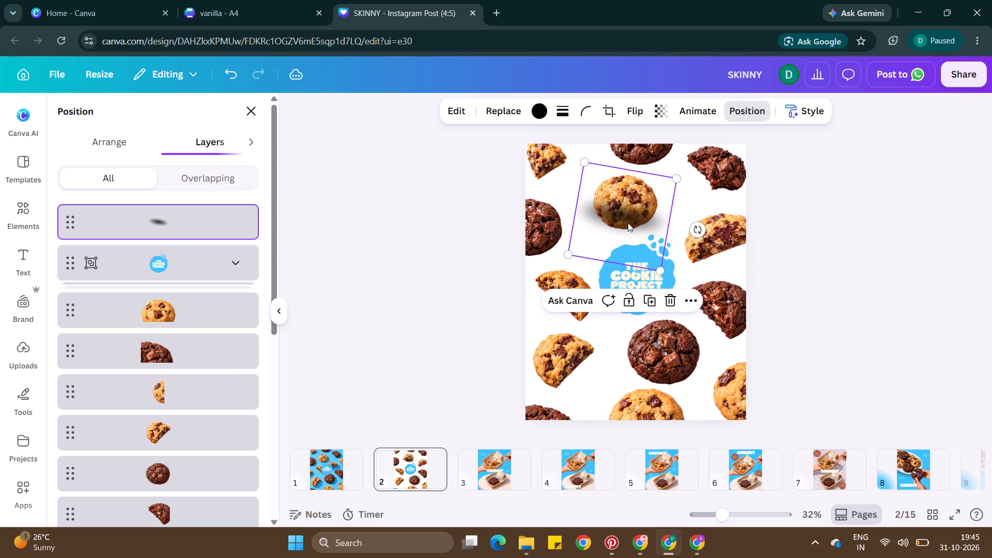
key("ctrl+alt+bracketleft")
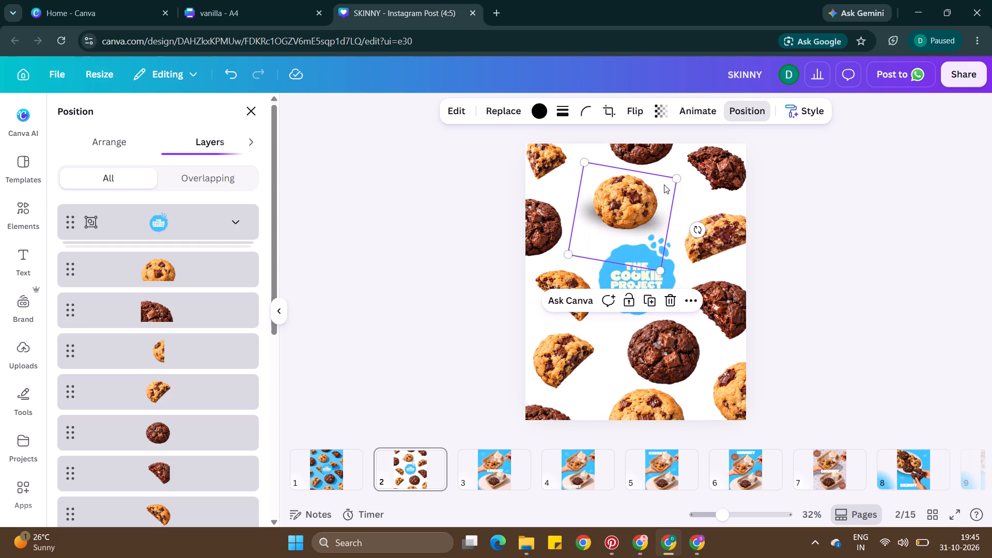
Delete the pasted shadow from page 2.
key("BackSpace")
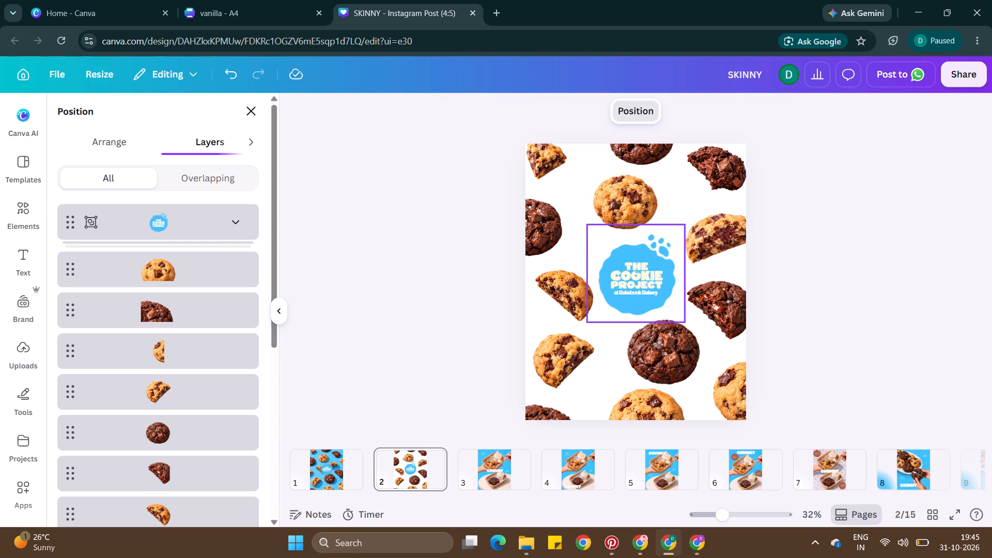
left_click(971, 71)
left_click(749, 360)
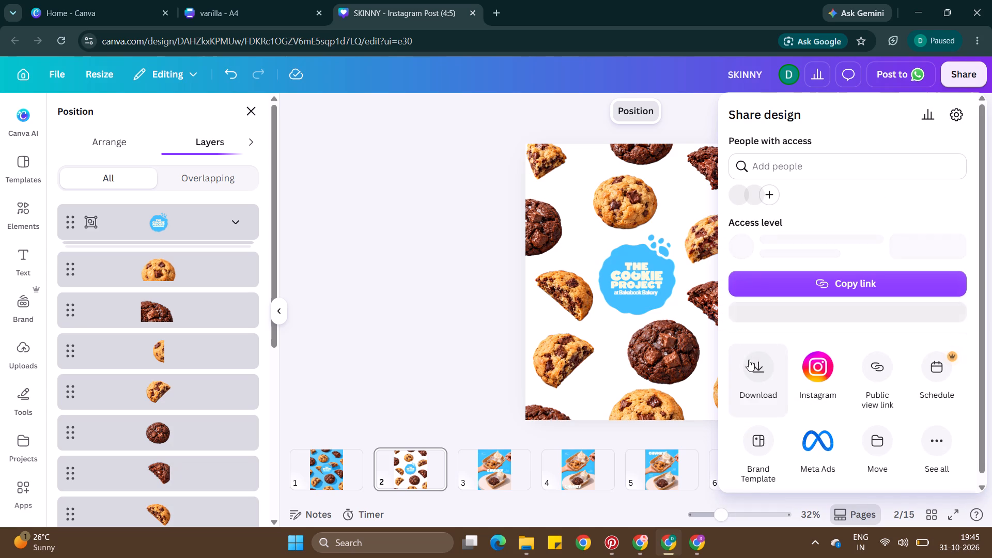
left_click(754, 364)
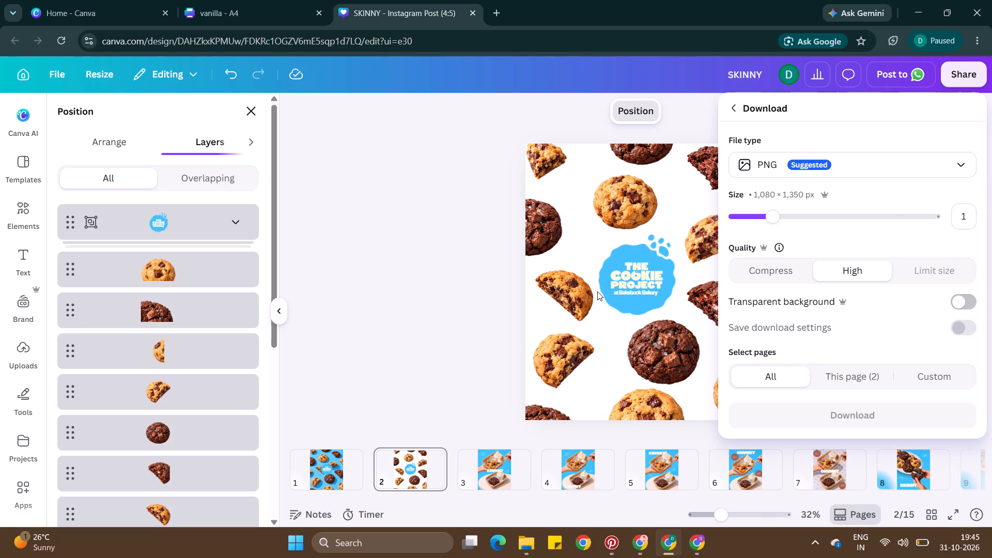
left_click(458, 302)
Set the design's sharing access level to Anyone with the link.
left_click(953, 83)
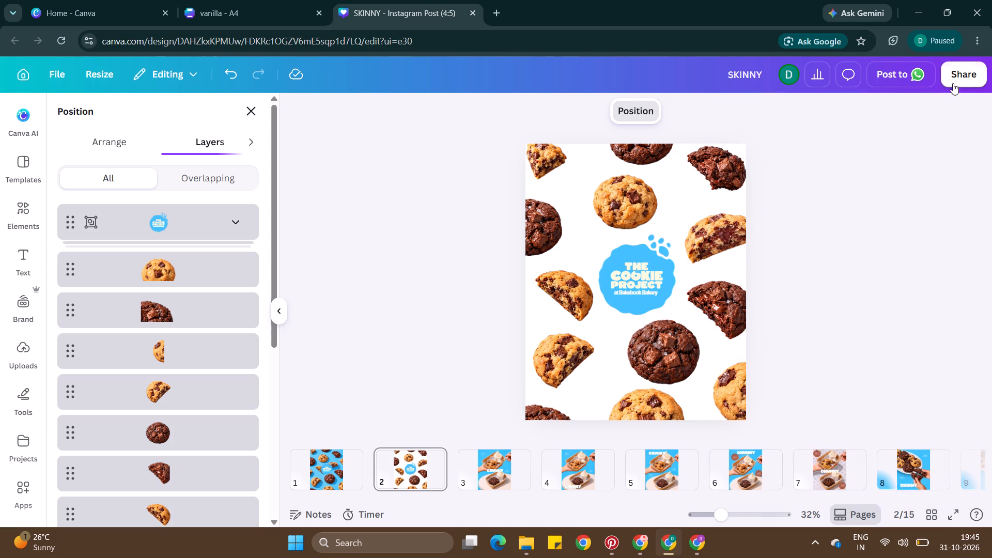
left_click(973, 74)
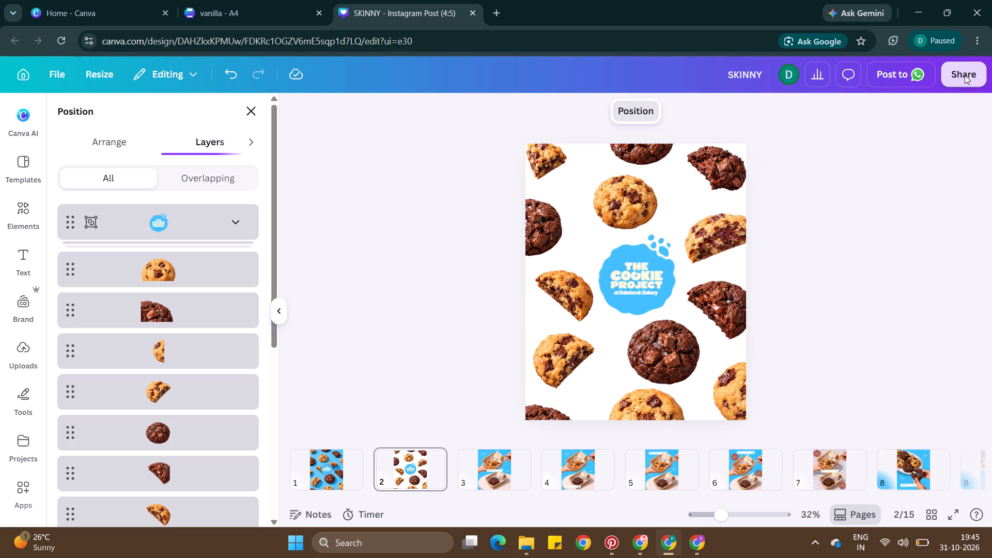
left_click(815, 234)
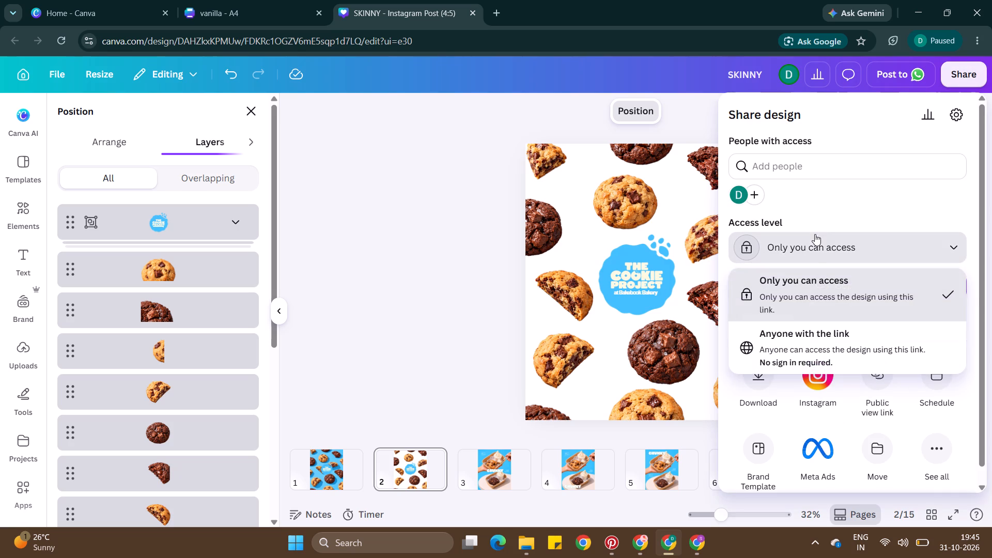
left_click(813, 344)
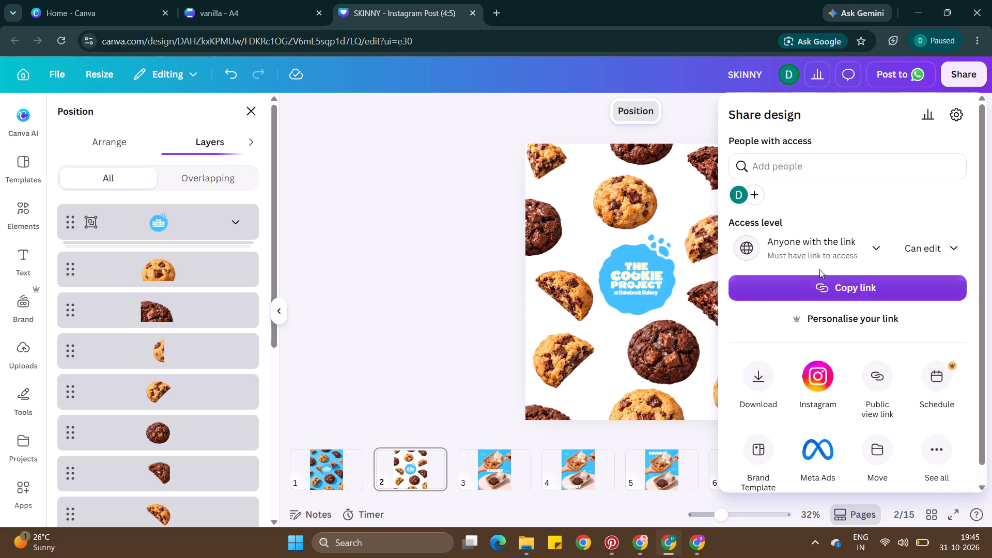
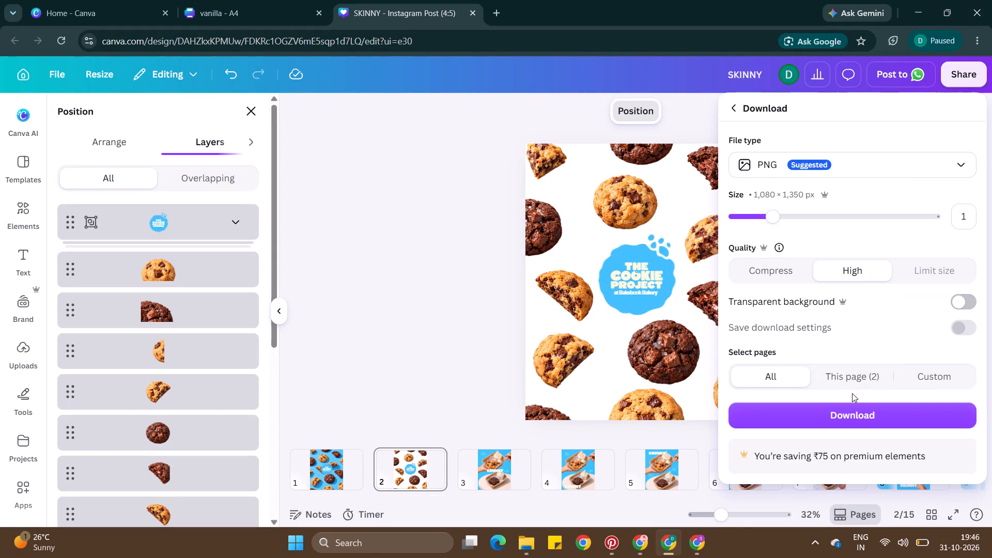
Download only the current page, page 2 with the cookies and blue logo on white, as a PNG.
left_click(851, 385)
left_click(849, 413)
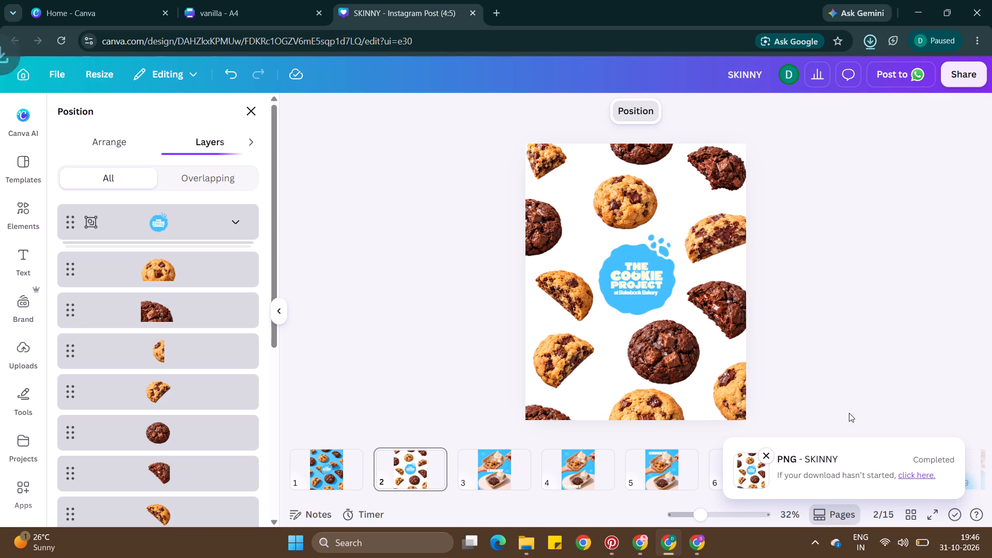
Rename the design from its current title to bb.
left_click(776, 152)
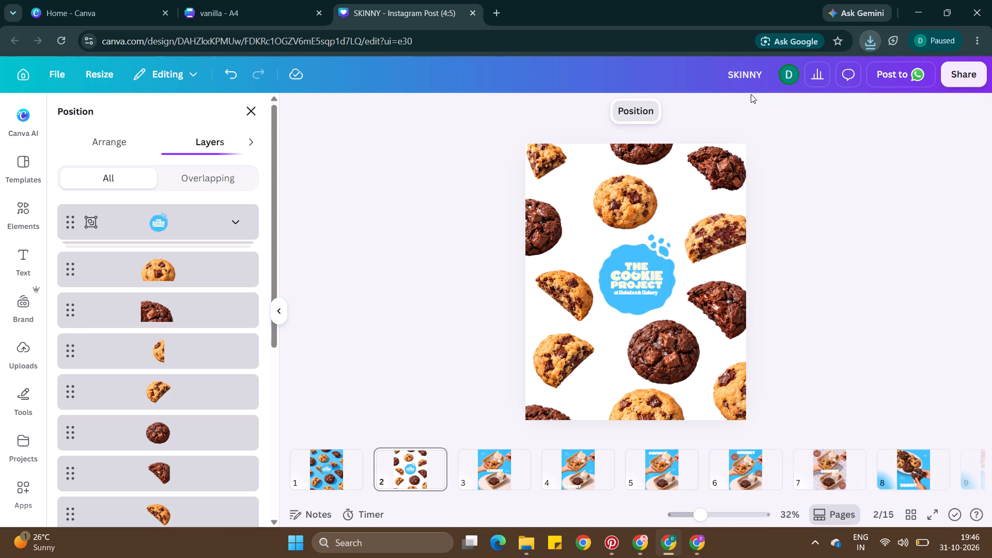
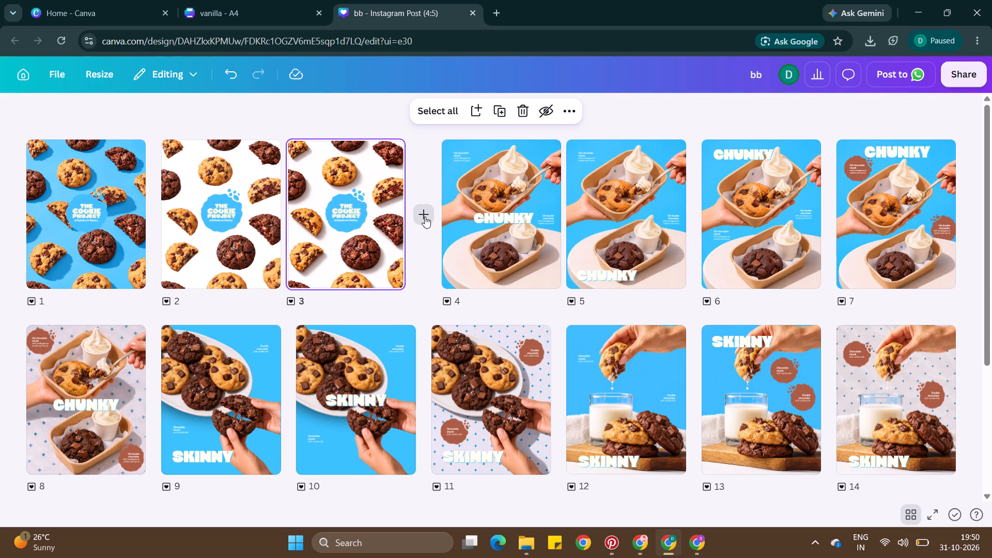
Paste the blue-star-background cookie cover image onto the new blank page 4 and enlarge it to fill the whole page.
double_click(498, 239)
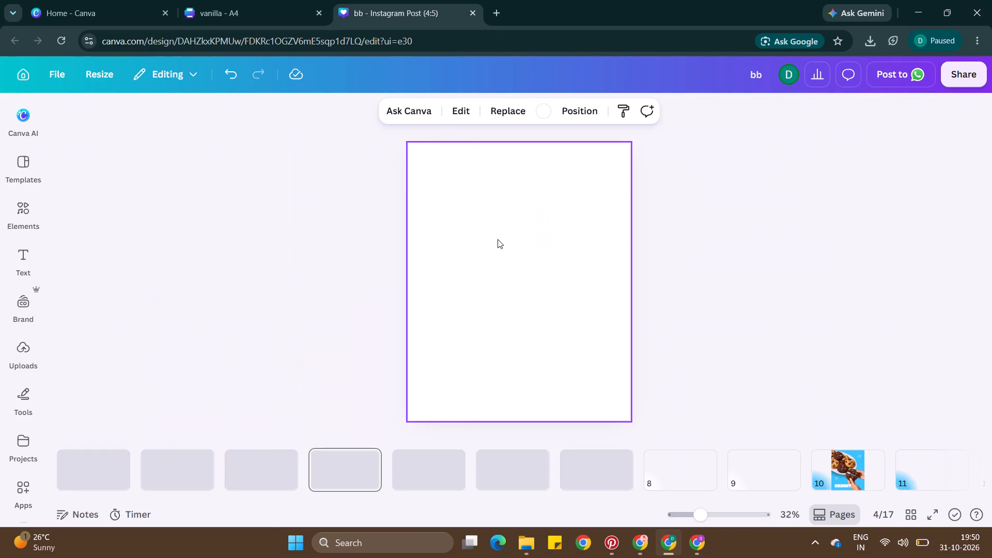
left_click(498, 239)
key("ctrl+v")
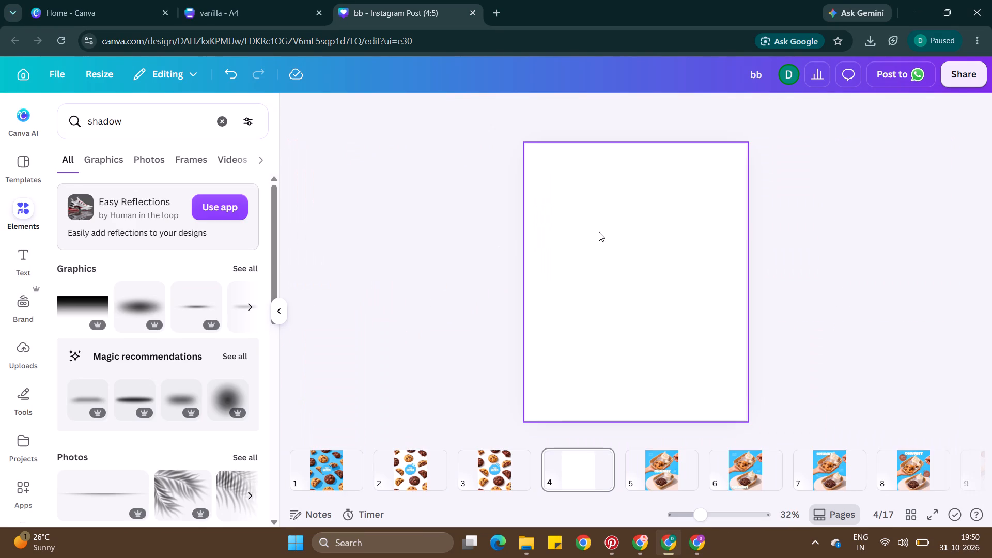
left_click_drag(602, 238, 565, 209)
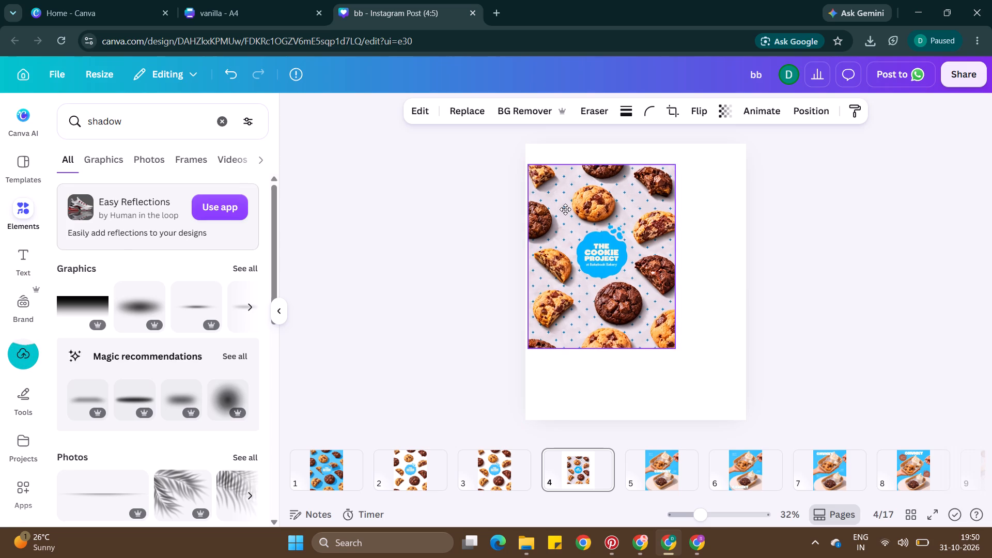
left_click_drag(565, 209, 562, 195)
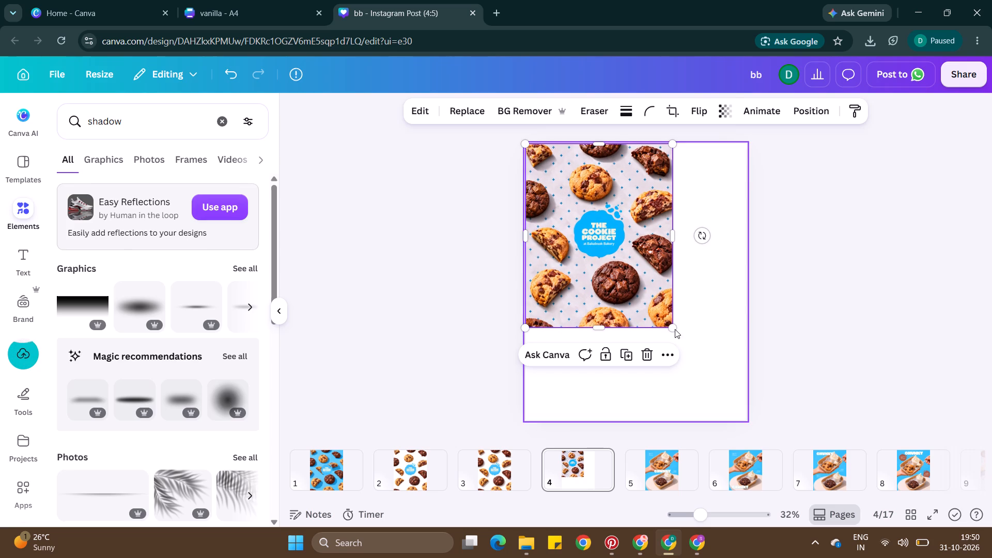
left_click_drag(676, 329, 759, 420)
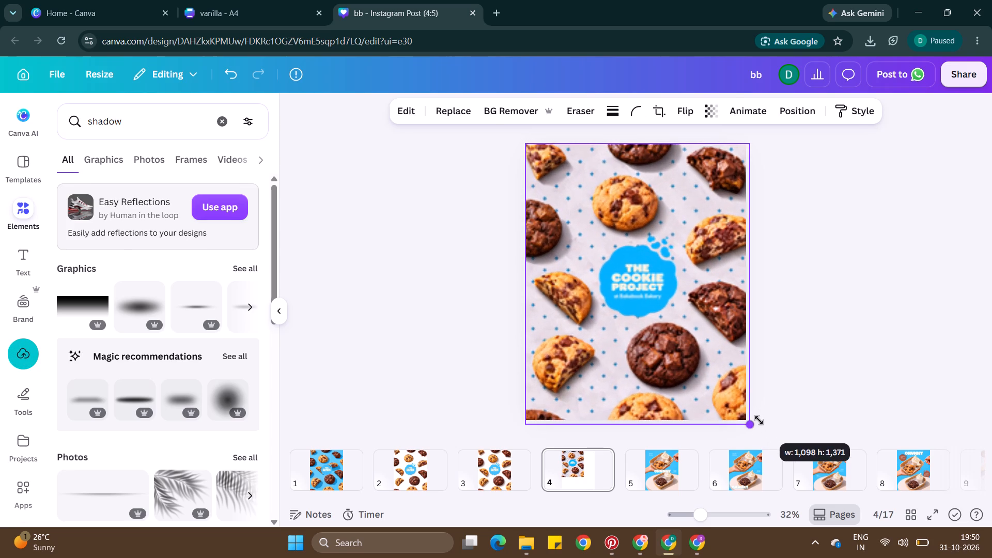
left_click_drag(759, 420, 754, 419)
double_click(827, 360)
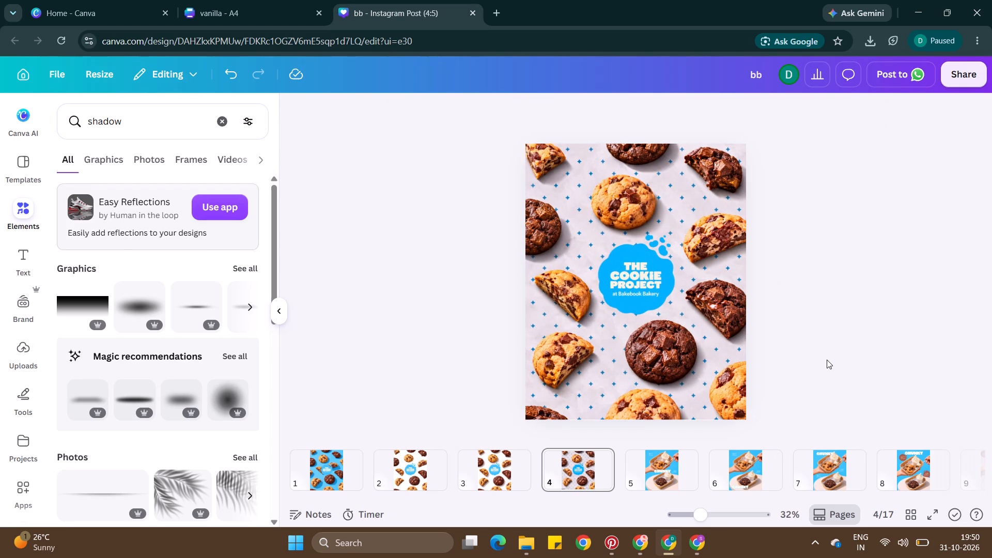
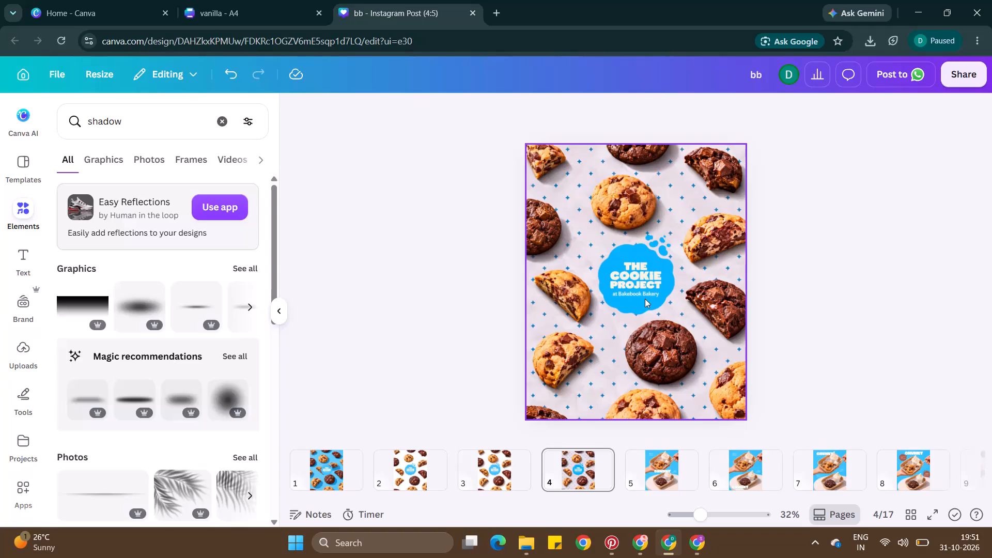
Copy the Cookie Project logo group from page 3 onto page 4 and enlarge it slightly to cover the logo in the image.
left_click(502, 478)
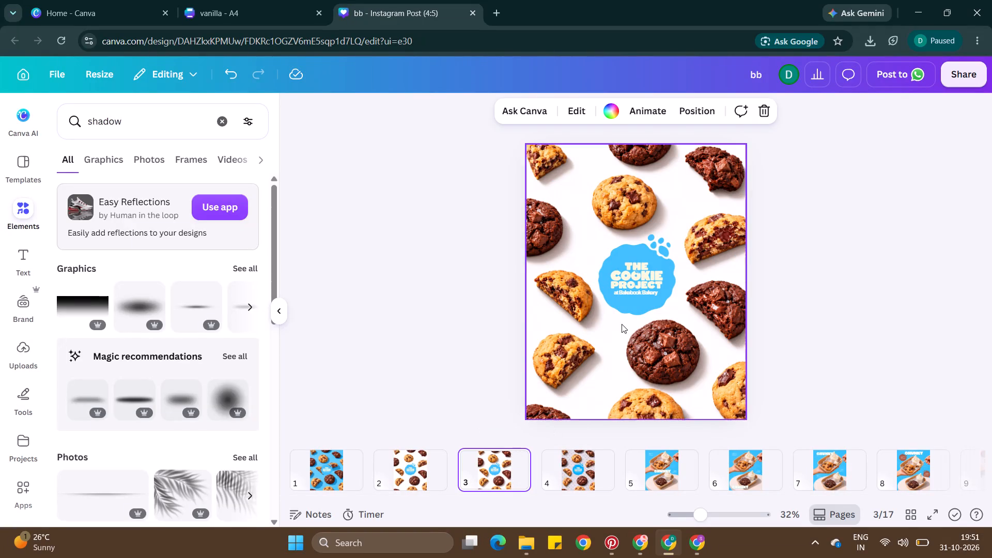
left_click(652, 273)
key("ctrl+c")
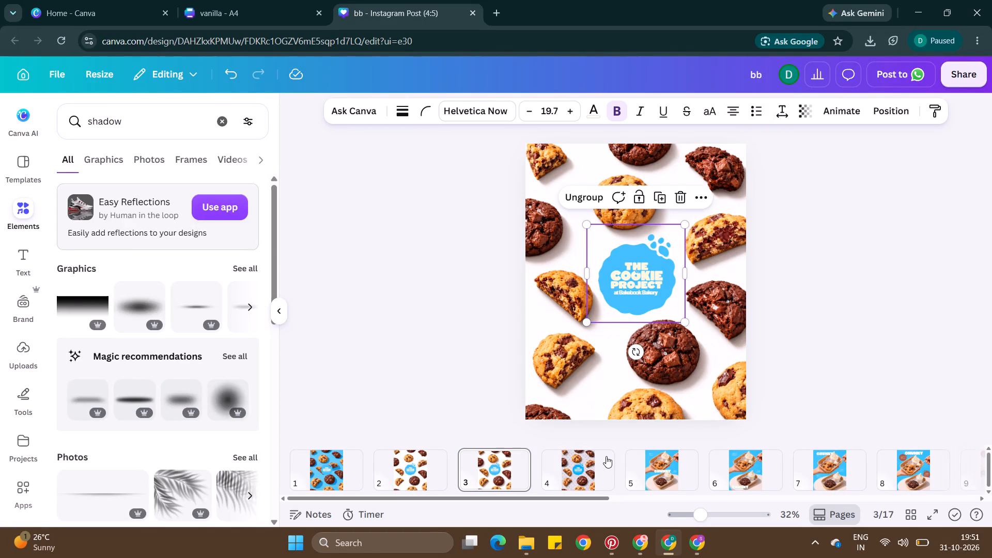
left_click(606, 456)
key("ctrl+v")
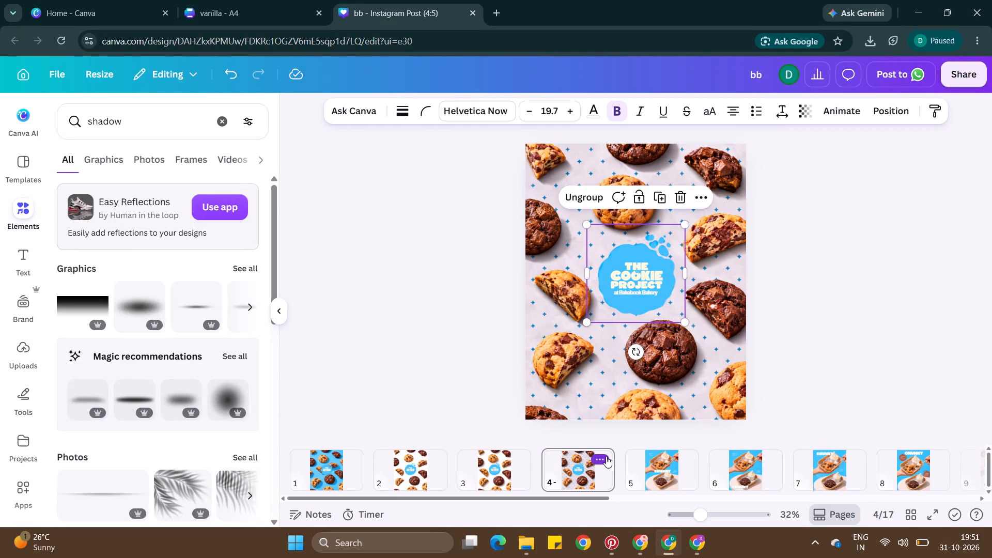
left_click(668, 281)
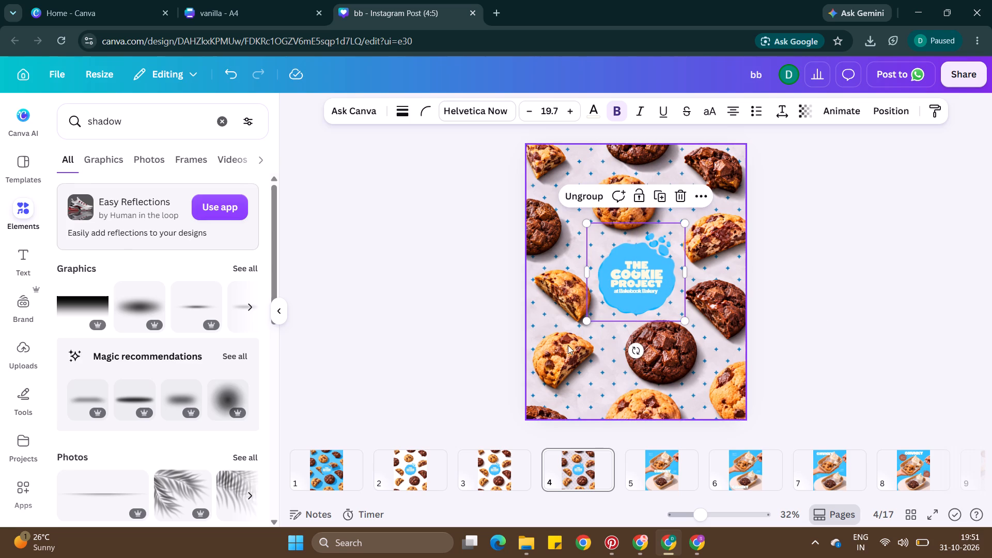
left_click_drag(592, 318, 591, 324)
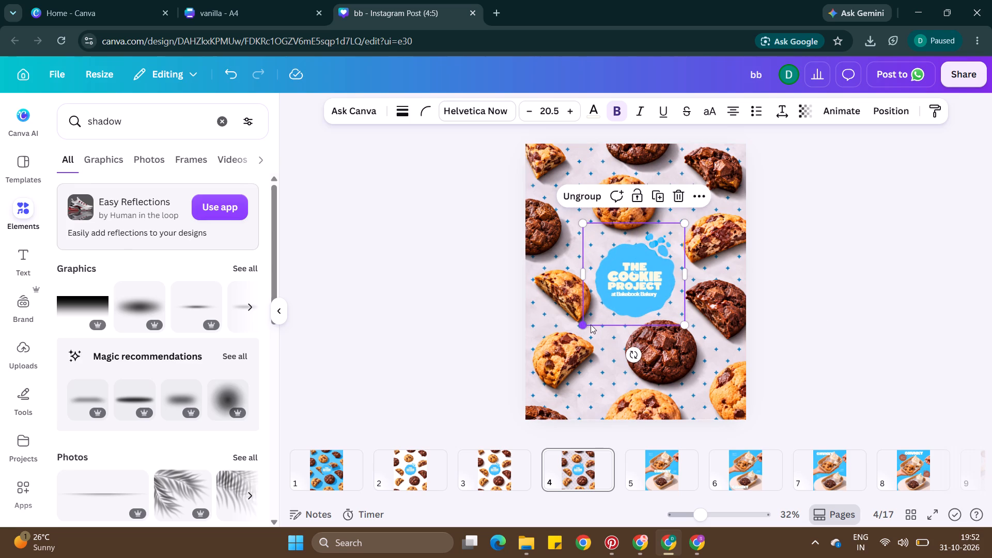
double_click(844, 288)
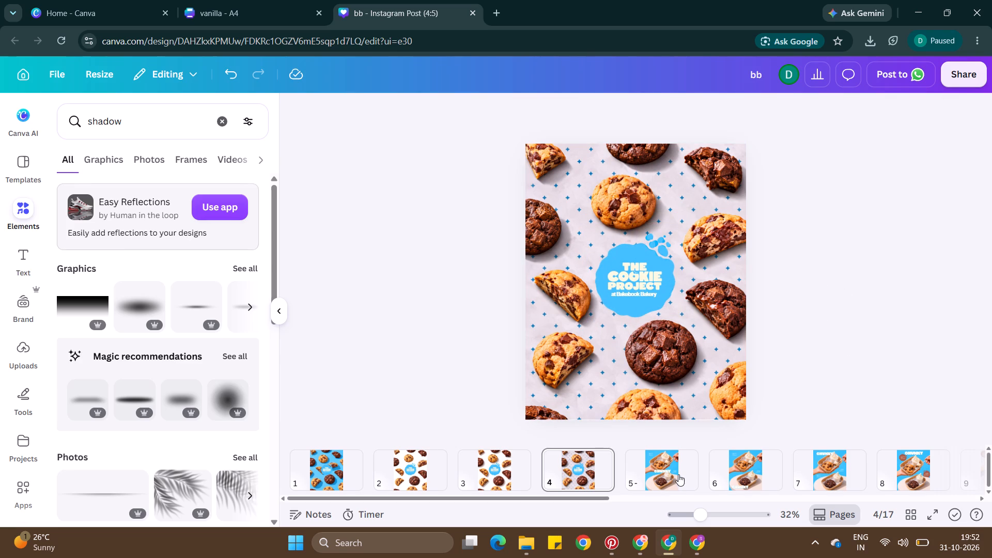
Review the post designs one by one from page 5 through page 17.
left_click(678, 474)
key("Right")
key("Right")
key("Right")
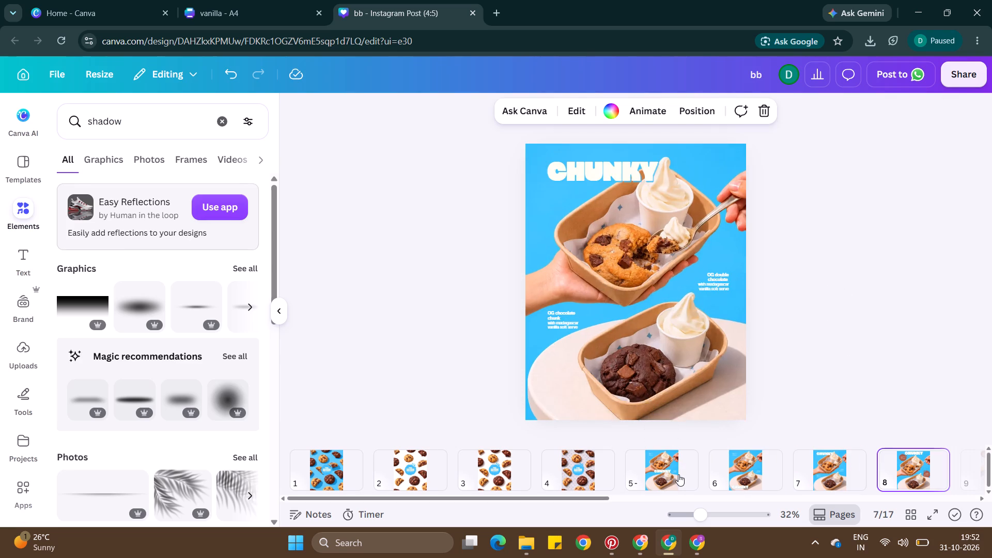
key("Right")
key("Right")
key("Right")
key("Right")
key("Right")
key("Right")
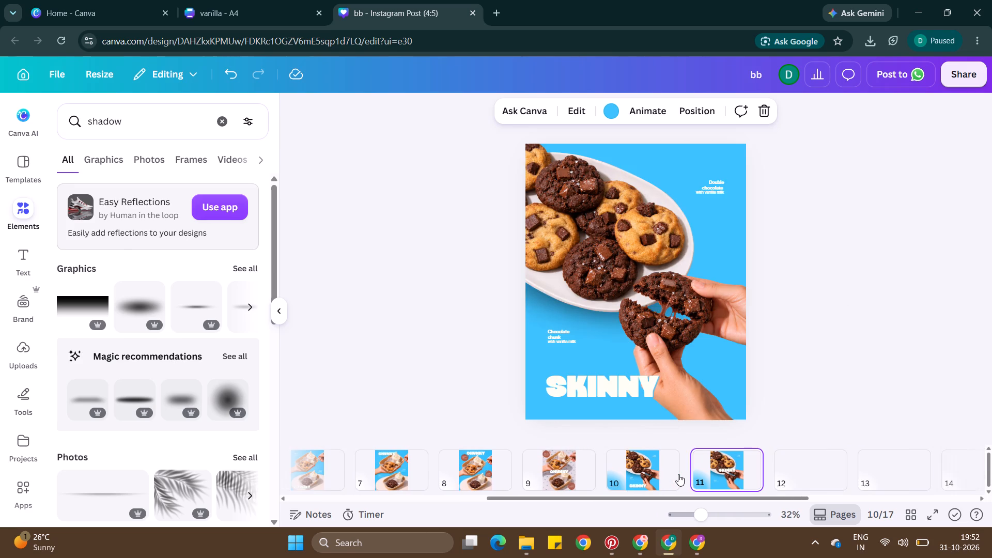
key("Right")
key("Right")
key("Right")
key("Right")
key("Right")
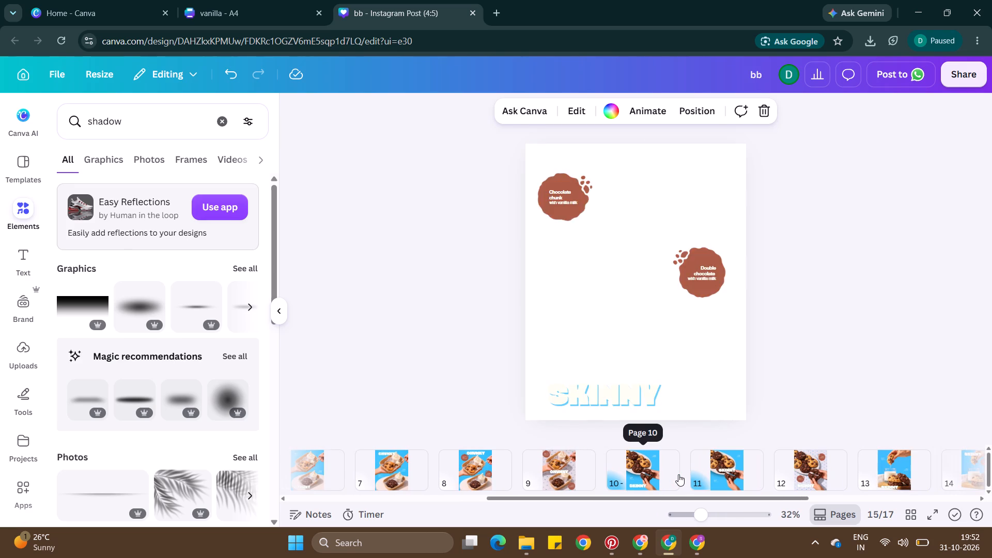
key("Right")
key("Right")
key("Right")
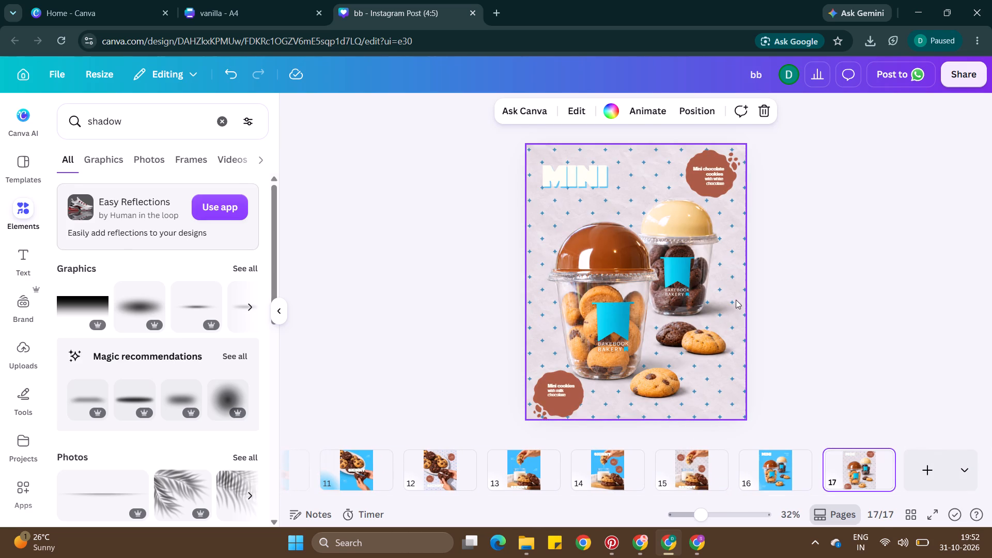
double_click(792, 302)
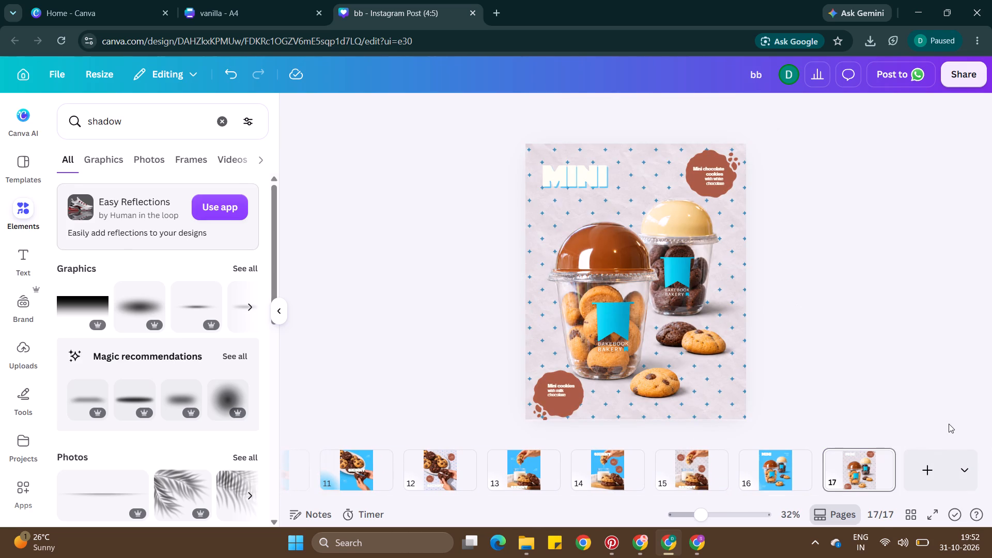
Move the "Mini cookies with milk chocolate" text slightly down within its brown badge on page 17.
left_click(576, 394)
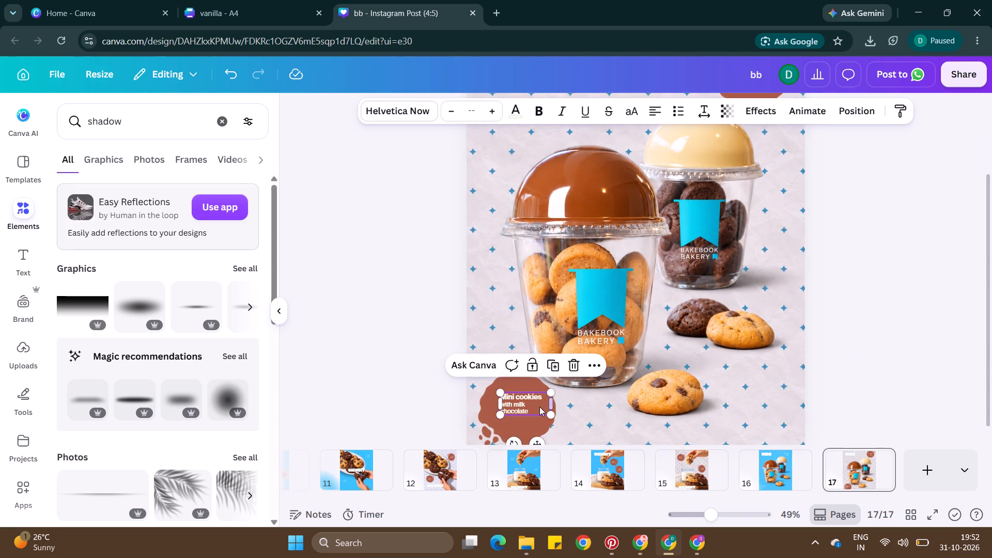
left_click_drag(535, 406, 535, 411)
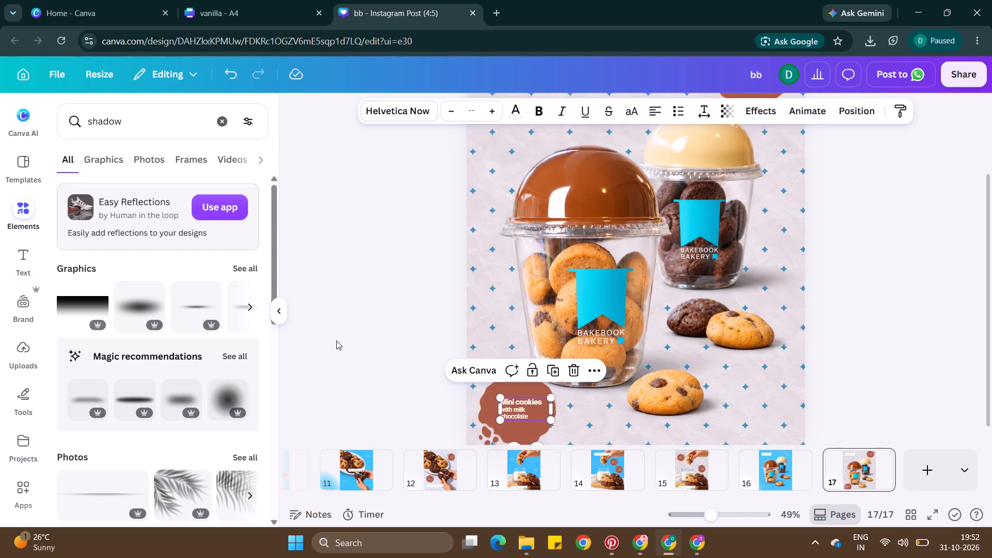
double_click(336, 340)
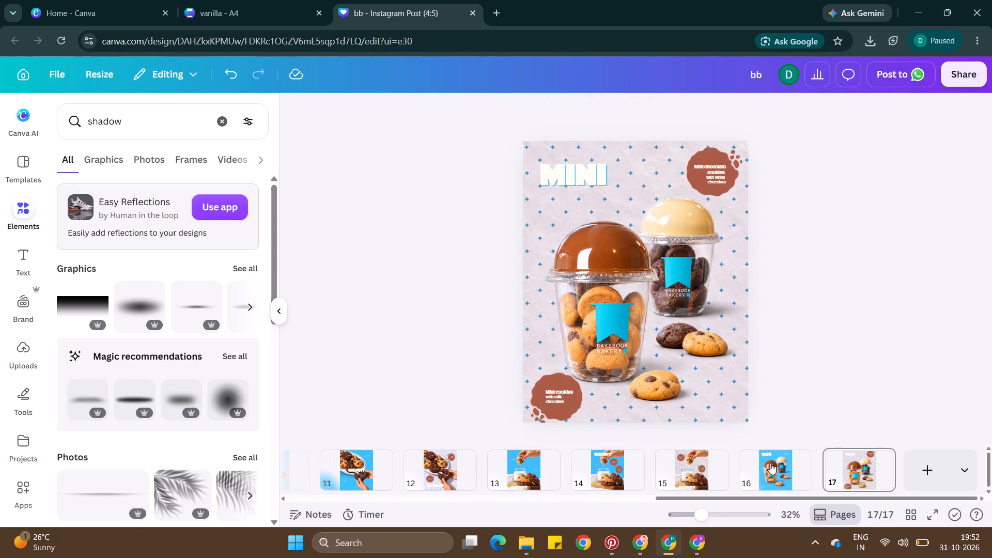
Open page 16 to check the blue-background MINI layout.
left_click(769, 462)
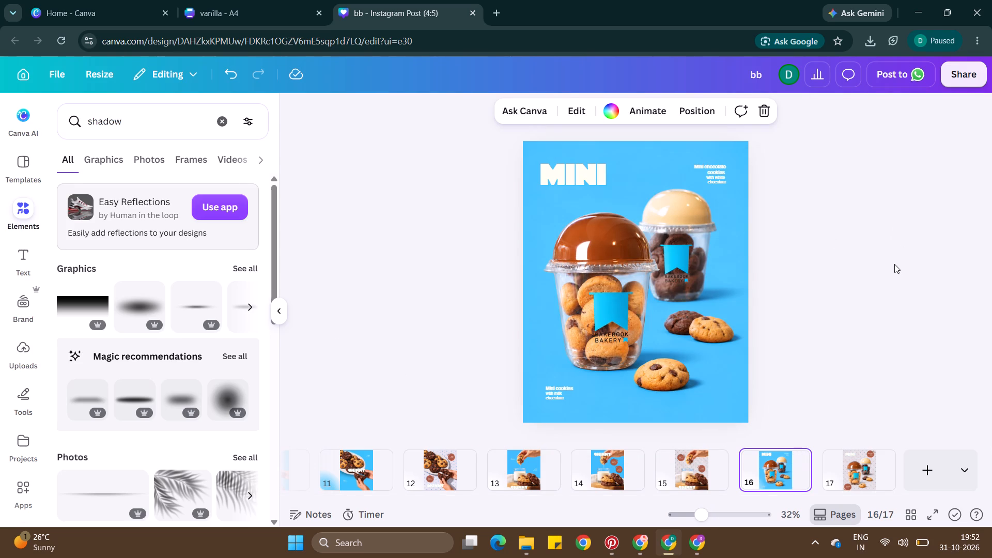